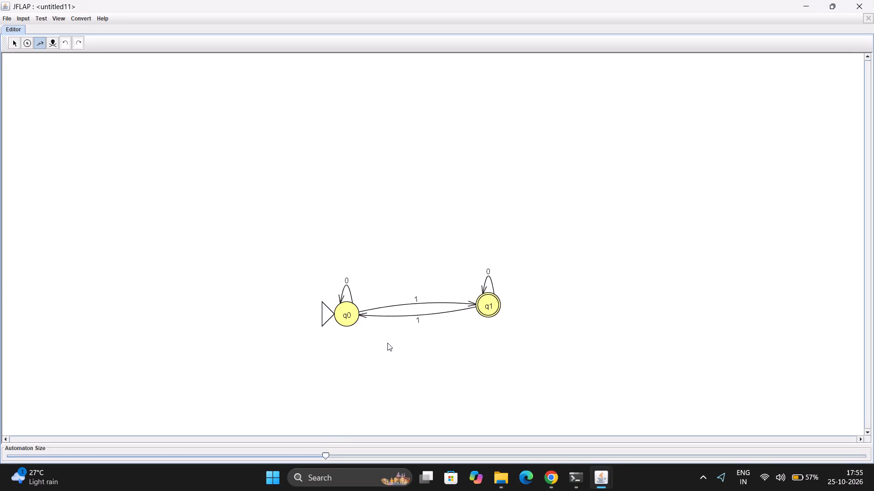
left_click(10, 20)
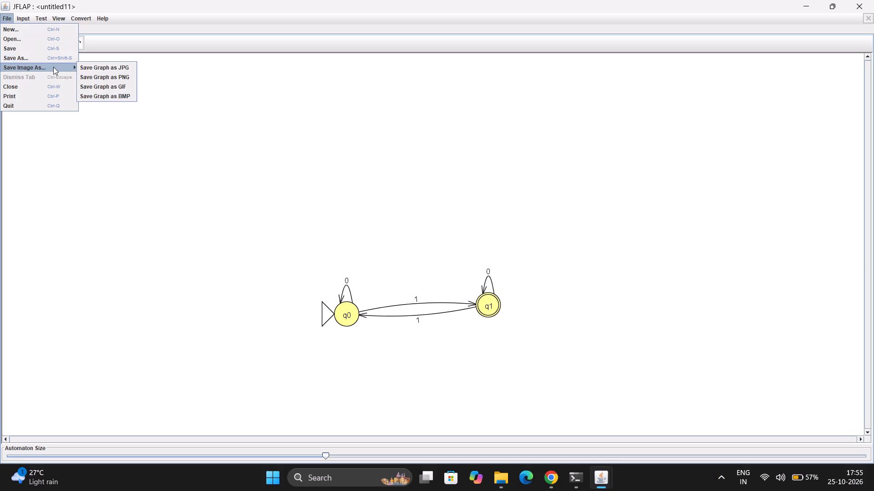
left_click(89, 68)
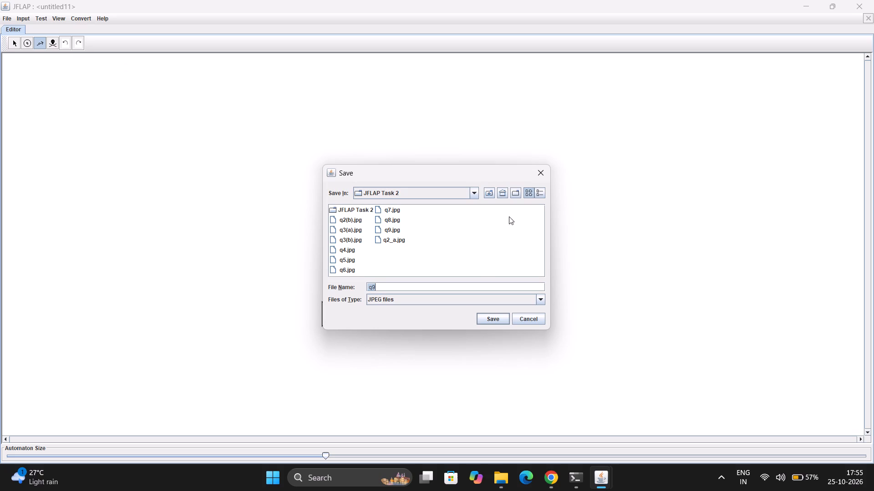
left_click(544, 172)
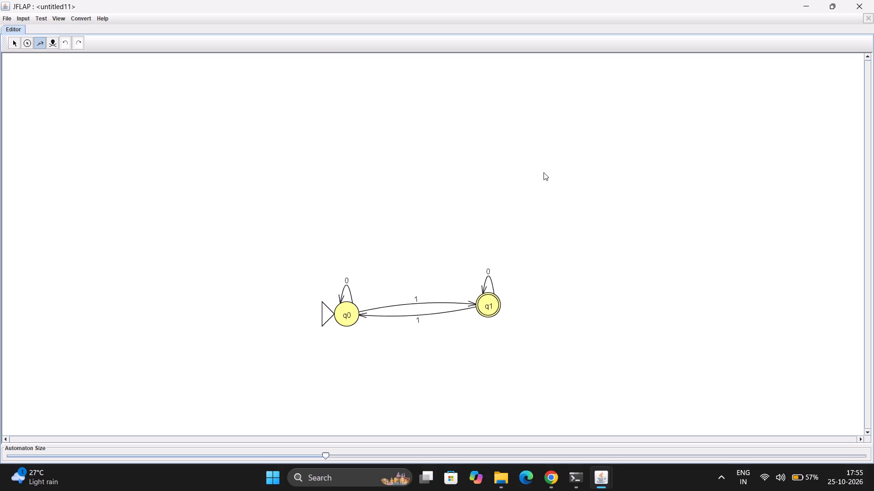
Create a new Finite Automaton and maximize its editor window.
left_click(10, 17)
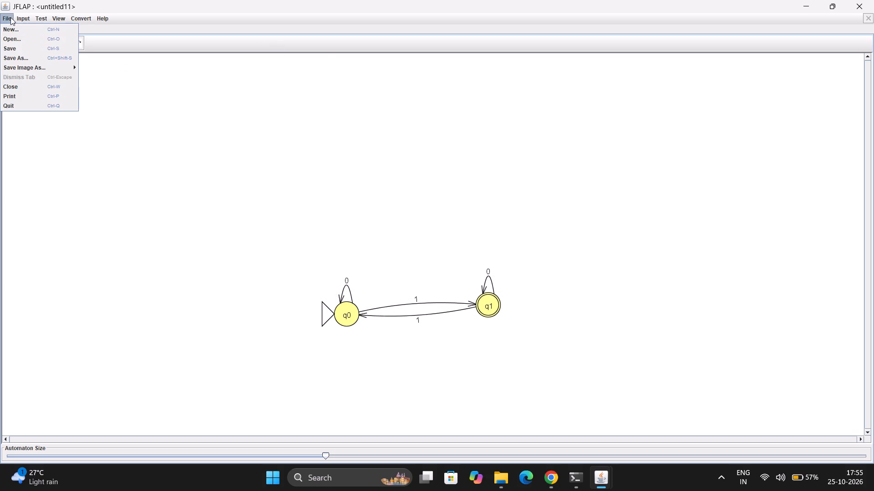
left_click(21, 27)
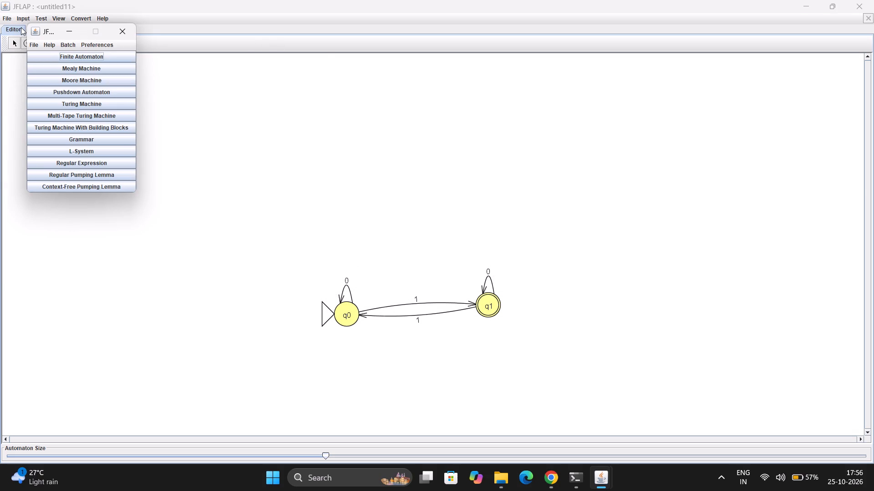
left_click(86, 57)
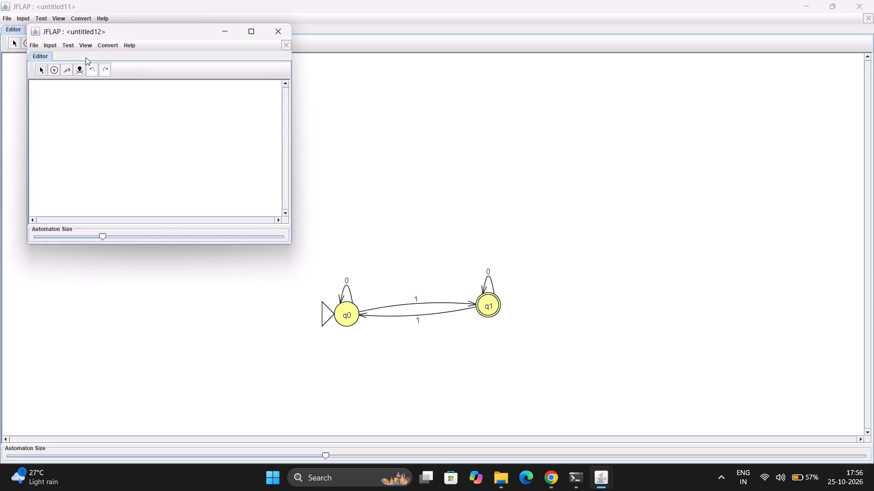
left_click(244, 30)
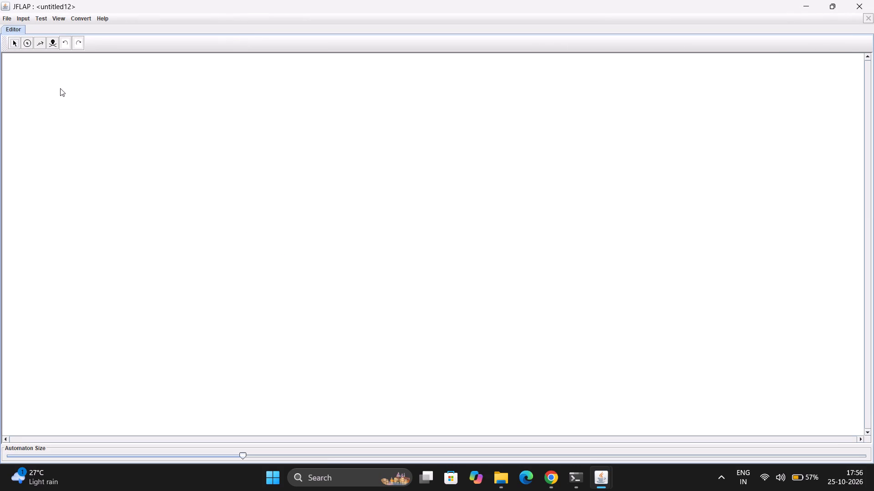
Start adding states to the empty automaton with the State Creator tool.
left_click(26, 43)
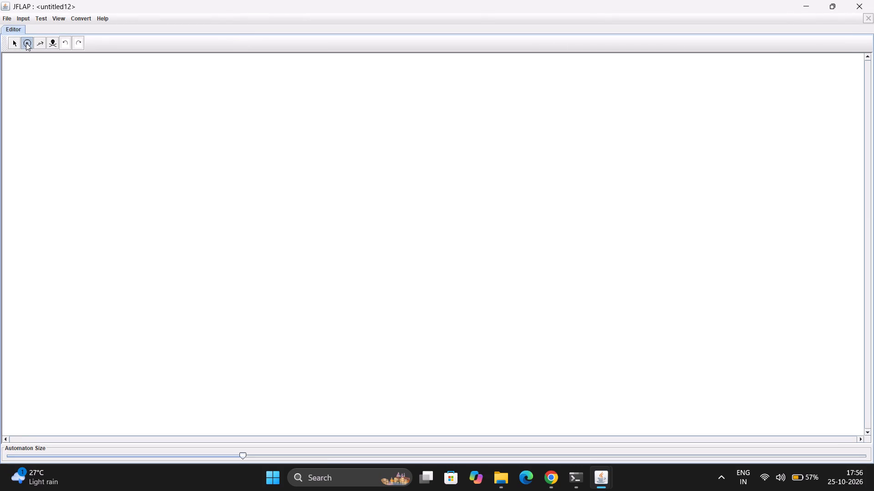
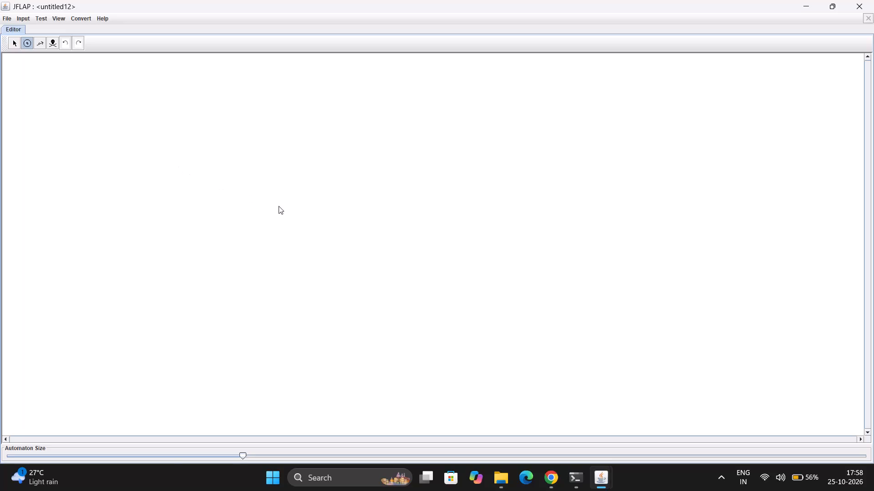
Place one state on the empty finite automaton canvas and enlarge the automaton's display size.
left_click(301, 213)
left_click_drag(240, 456, 346, 483)
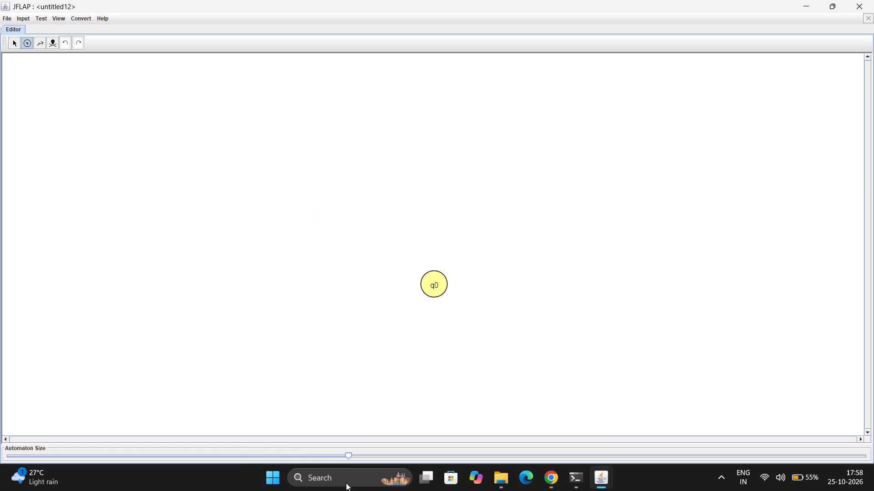
left_click_drag(346, 483, 388, 480)
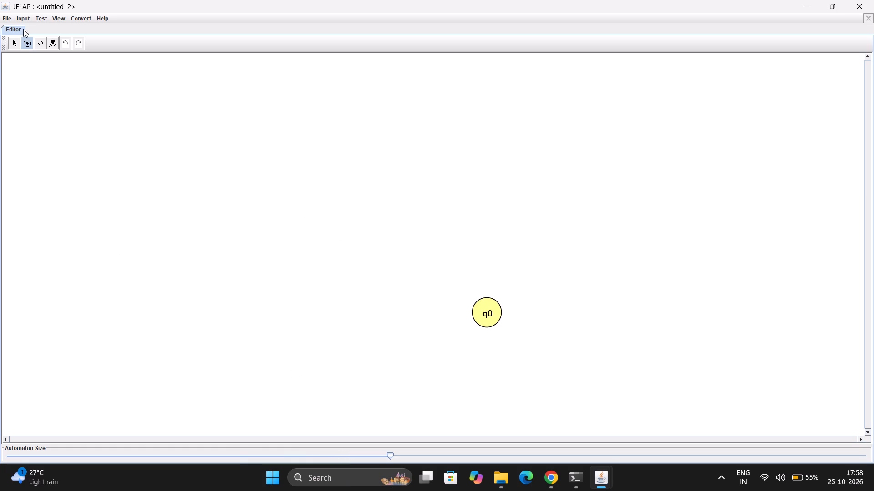
Move the enlarged state up toward the upper-left, nearer the middle of the canvas, with the Attribute Editor tool.
left_click(16, 45)
left_click_drag(486, 305, 341, 251)
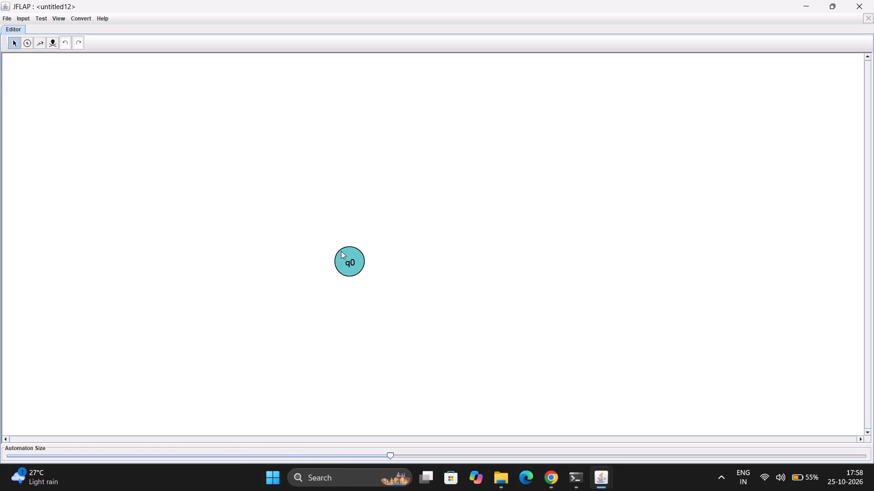
left_click_drag(341, 251, 340, 251)
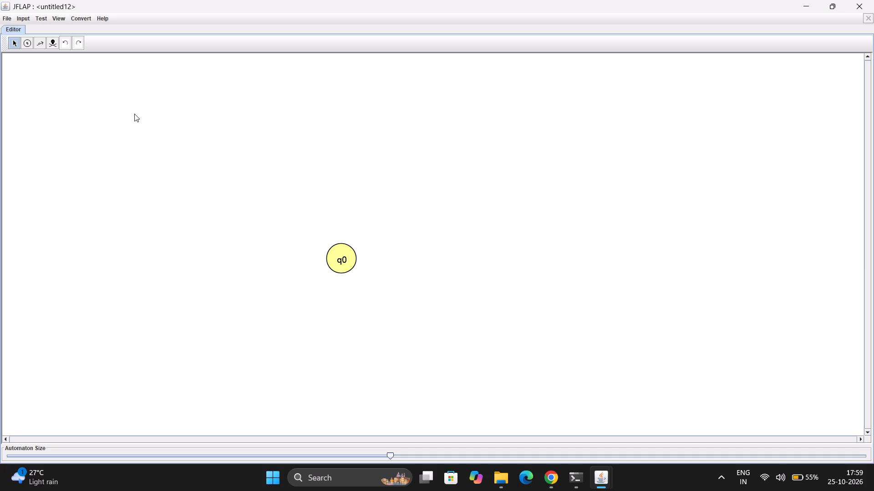
Create a new Pushdown Automaton with Multiple Character Input and maximize its editor window.
left_click(8, 16)
left_click(18, 28)
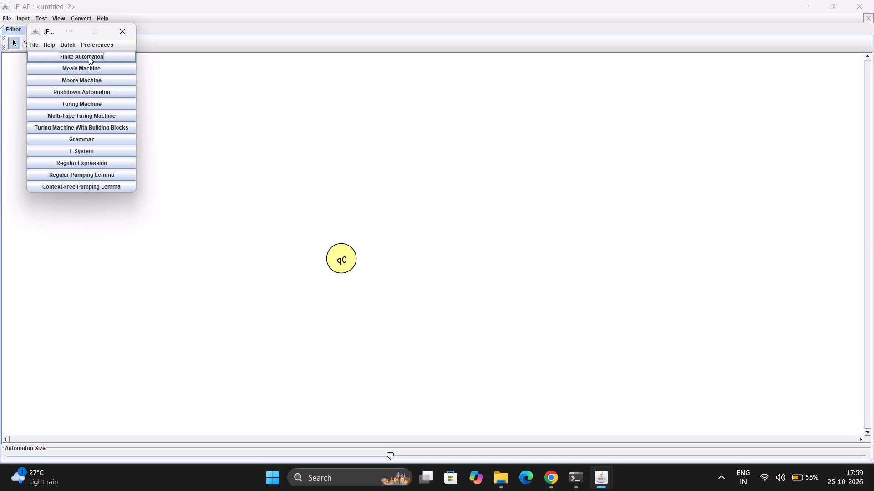
left_click(84, 90)
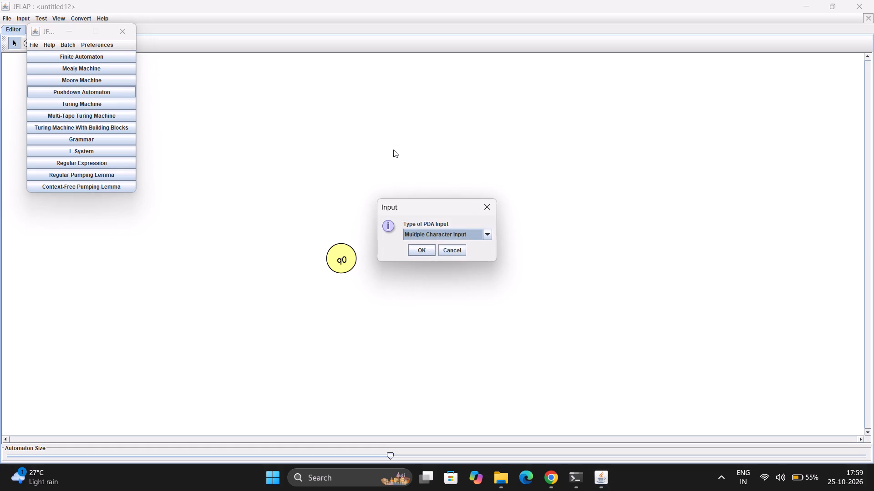
left_click(420, 252)
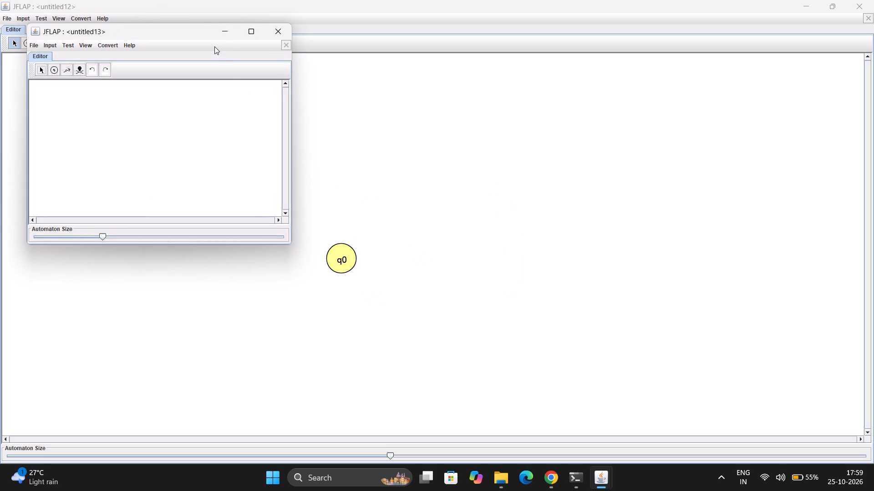
left_click(245, 32)
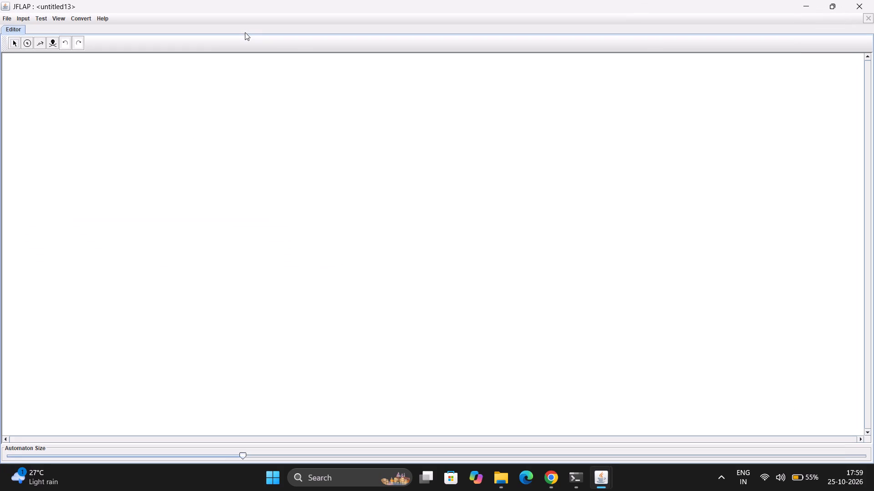
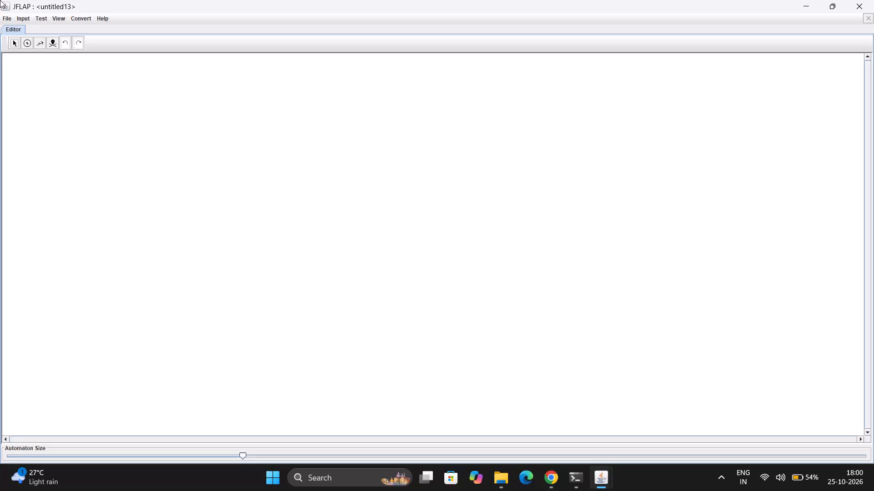
Place one state on the empty pushdown automaton canvas and enlarge the automaton's display size.
left_click(27, 42)
left_click(275, 210)
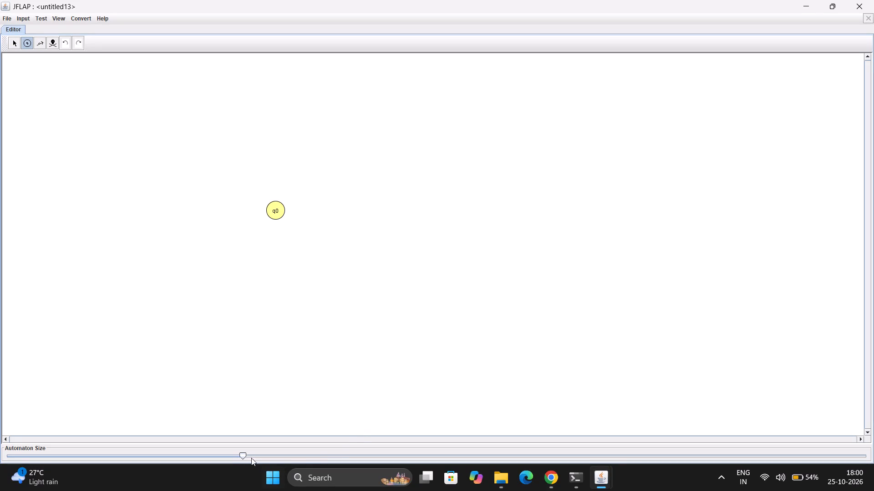
left_click(242, 452)
left_click_drag(270, 454, 283, 455)
left_click_drag(283, 455, 284, 455)
left_click_drag(244, 456, 307, 464)
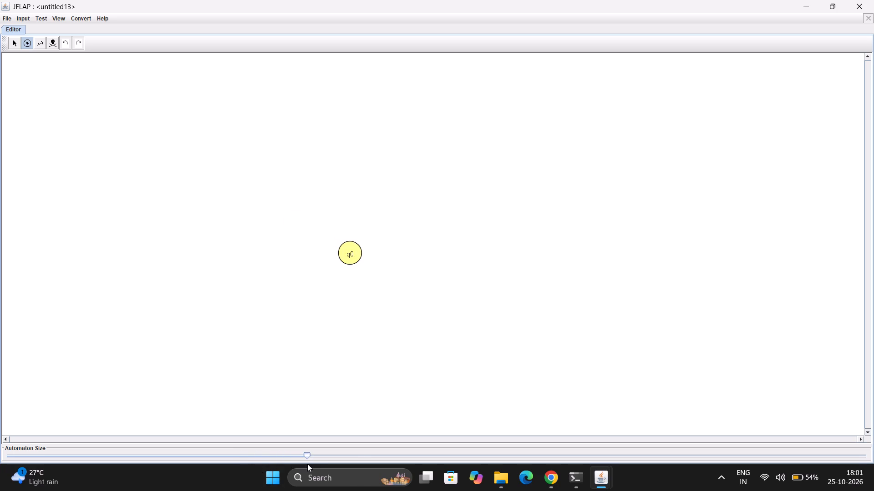
left_click_drag(307, 464, 361, 478)
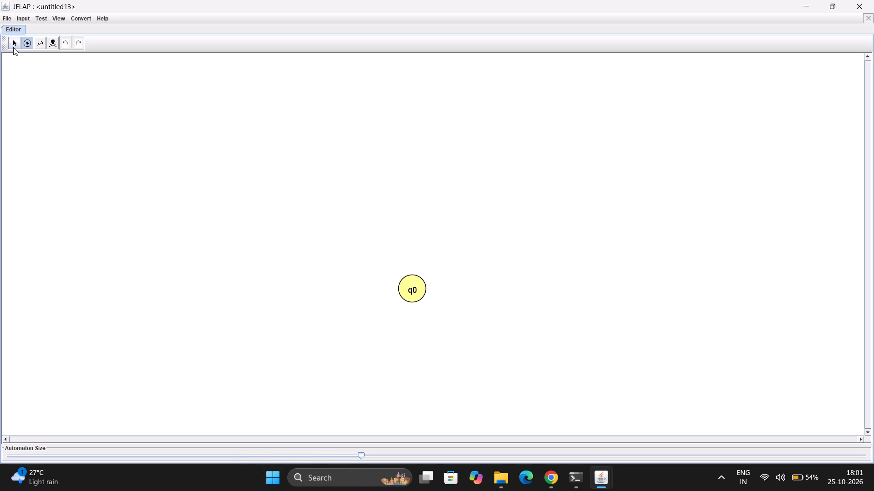
Move the enlarged state q0 up and to the left on the canvas with the Attribute Editor tool.
left_click(13, 47)
left_click_drag(410, 284, 298, 231)
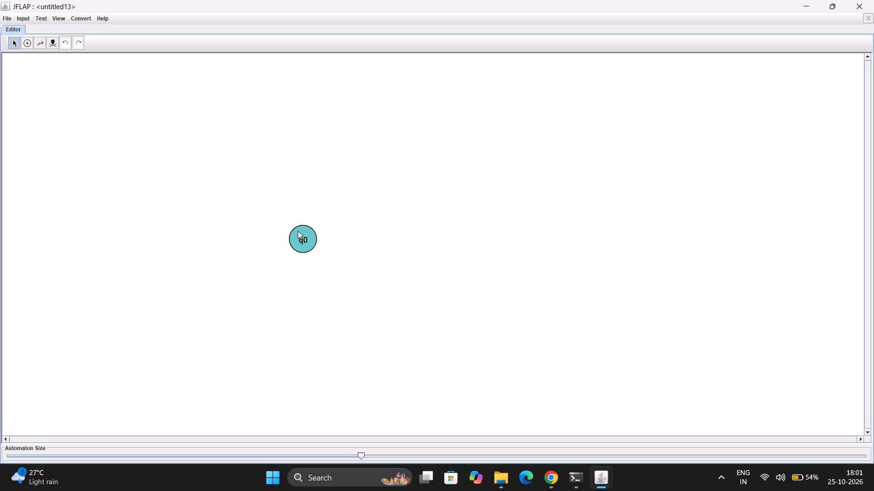
left_click_drag(298, 231, 281, 232)
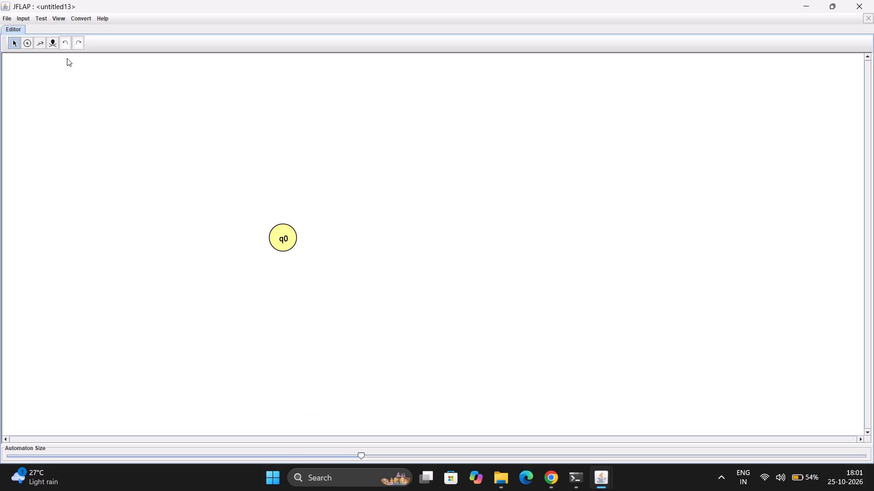
Add two more states, q1 and q2, in a horizontal row to the right of q0.
left_click(22, 43)
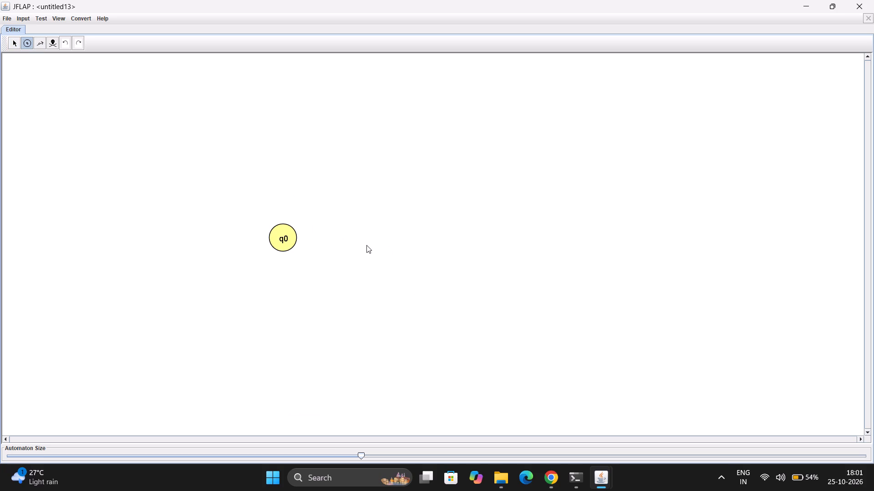
left_click(384, 235)
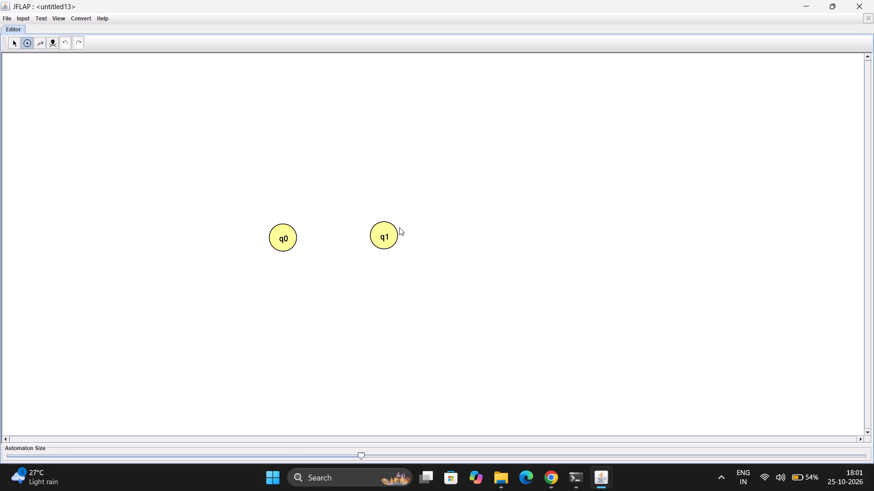
left_click(480, 235)
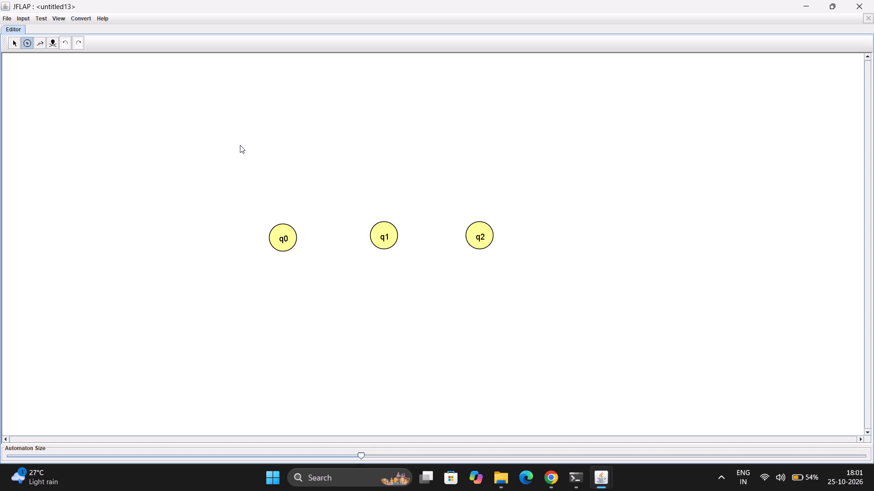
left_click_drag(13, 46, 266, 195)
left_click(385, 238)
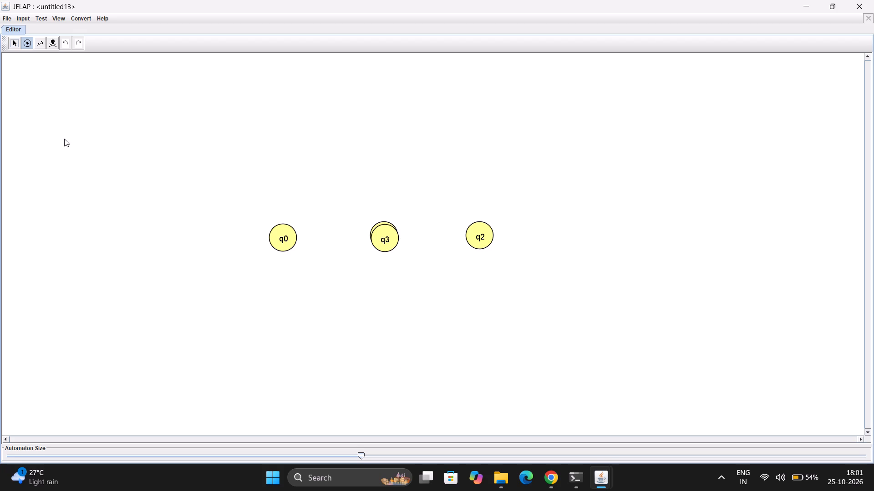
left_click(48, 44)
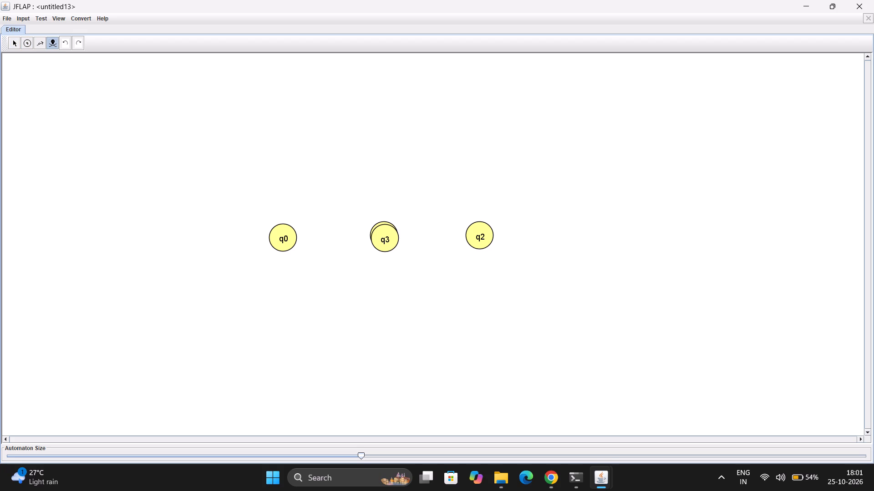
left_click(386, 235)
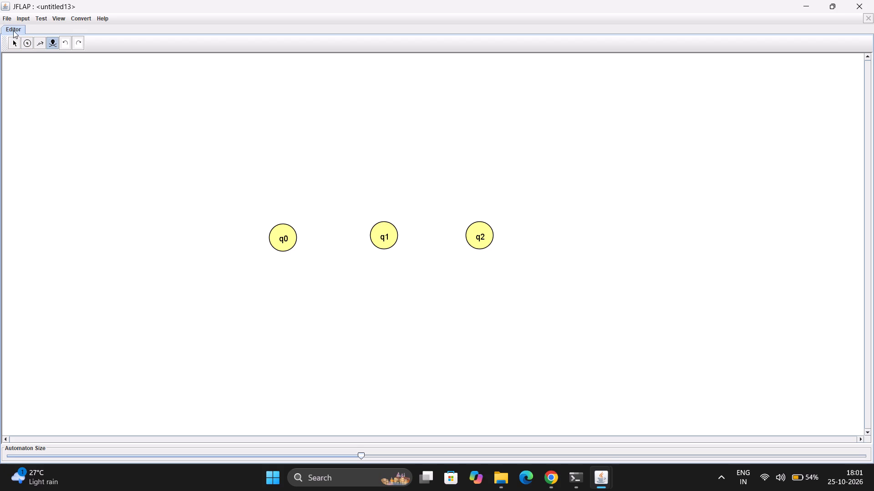
Nudge states q1 and q2 slightly down so that they line up level with q0.
left_click(16, 35)
left_click(8, 47)
left_click(385, 240)
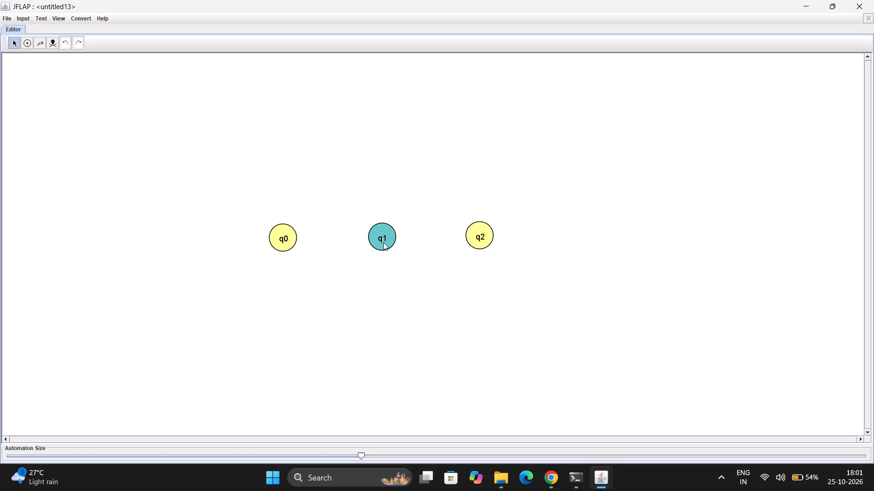
left_click(479, 230)
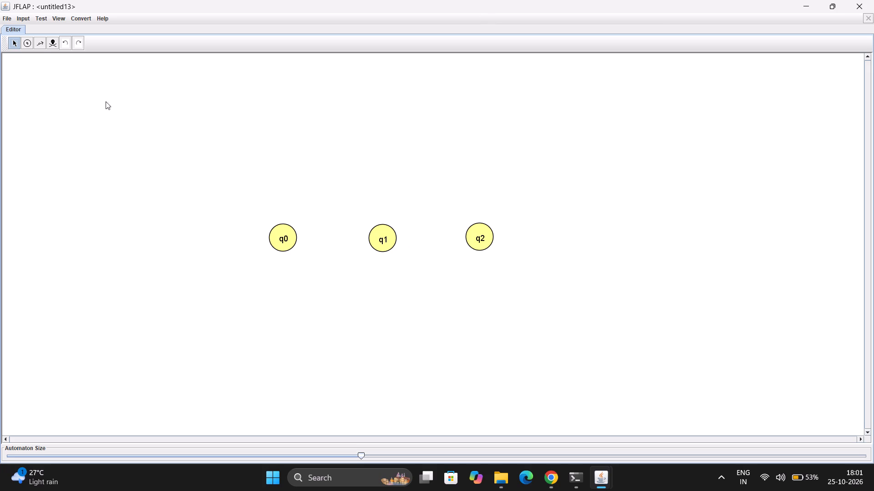
Create a new Moore Machine and maximize its editor window.
left_click(2, 19)
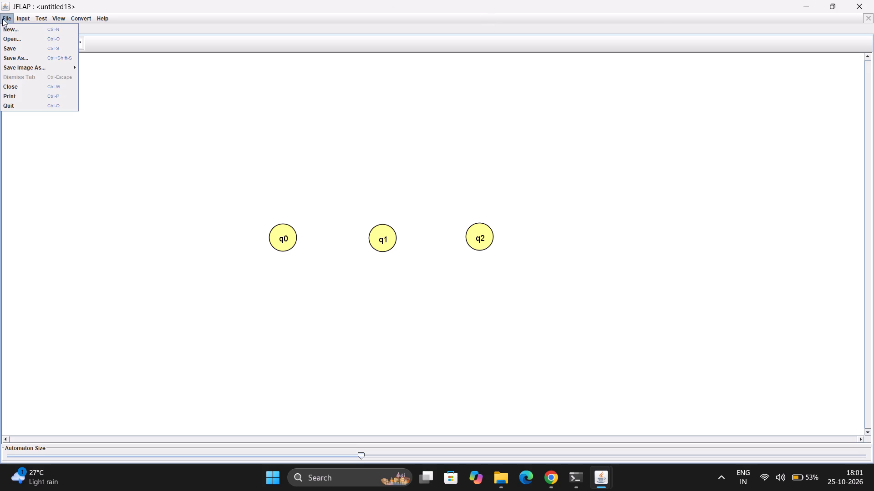
left_click(8, 26)
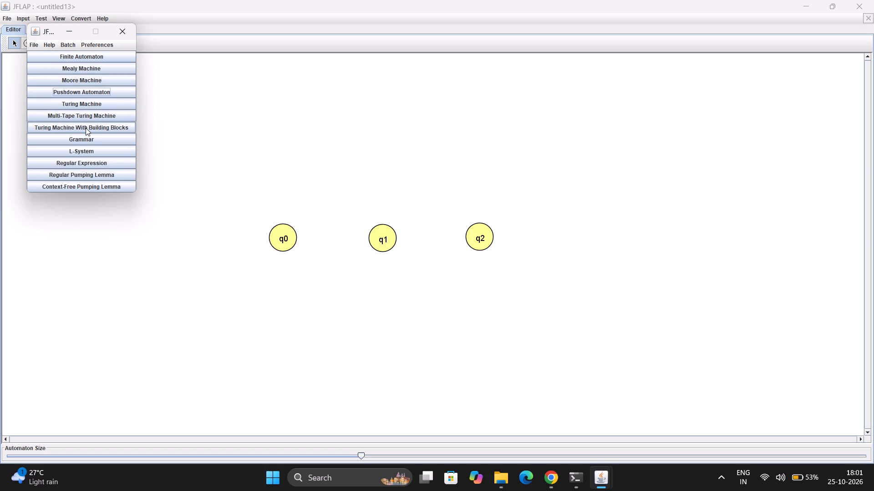
left_click(85, 78)
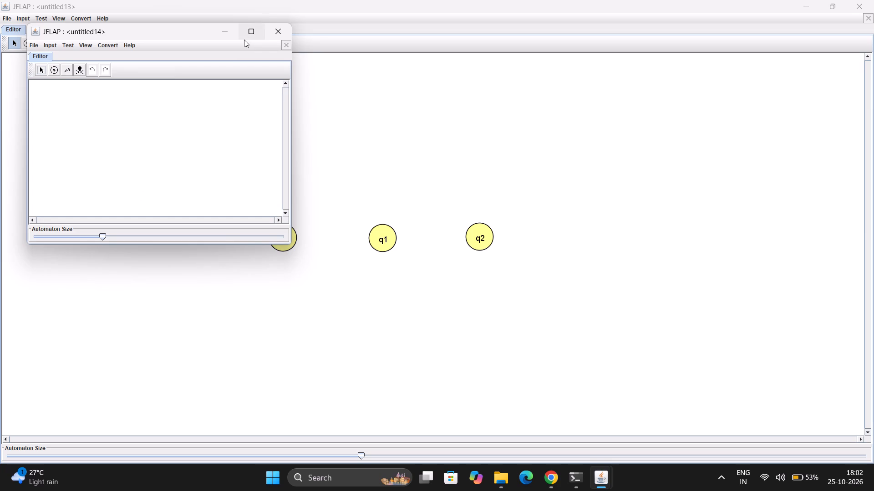
left_click(244, 40)
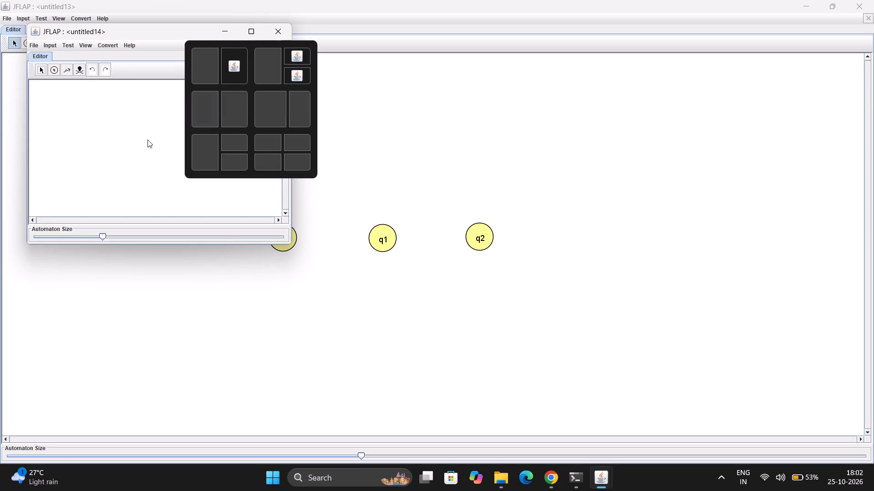
left_click(256, 30)
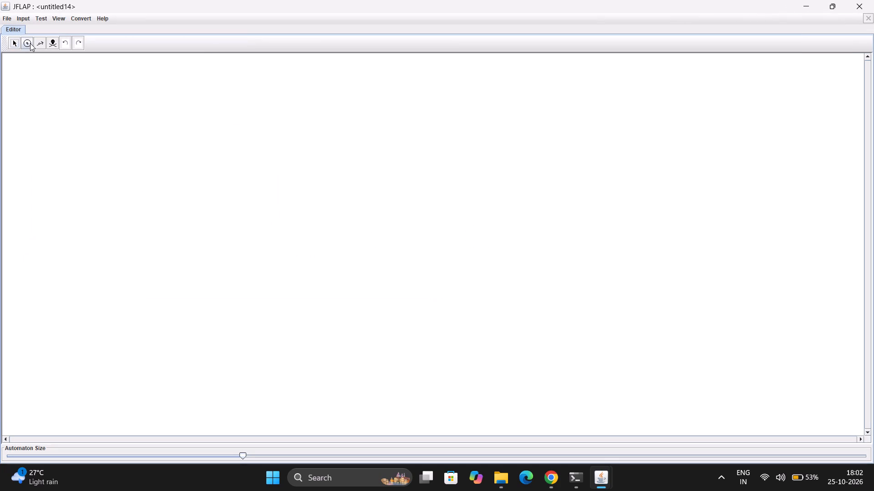
Place two states side by side on the Moore machine canvas, with output 0 for q0 and output 1 for q1.
left_click(30, 43)
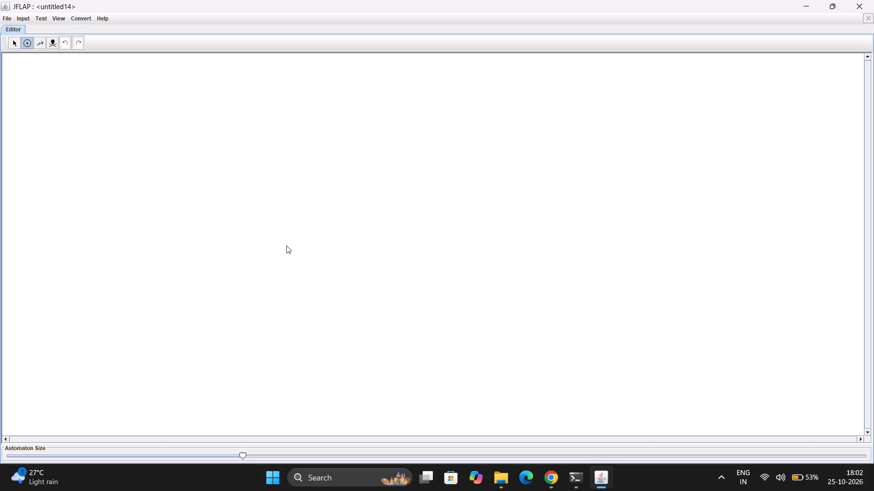
left_click(286, 245)
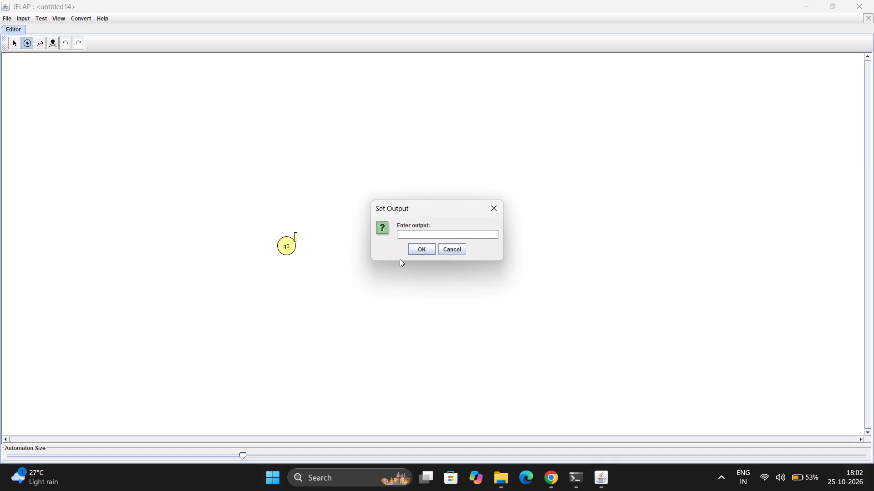
key("0")
key("Return")
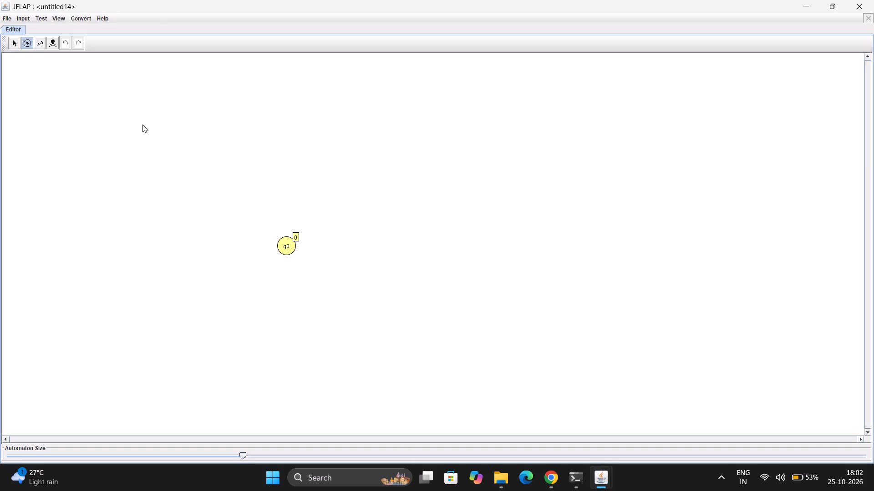
left_click(379, 239)
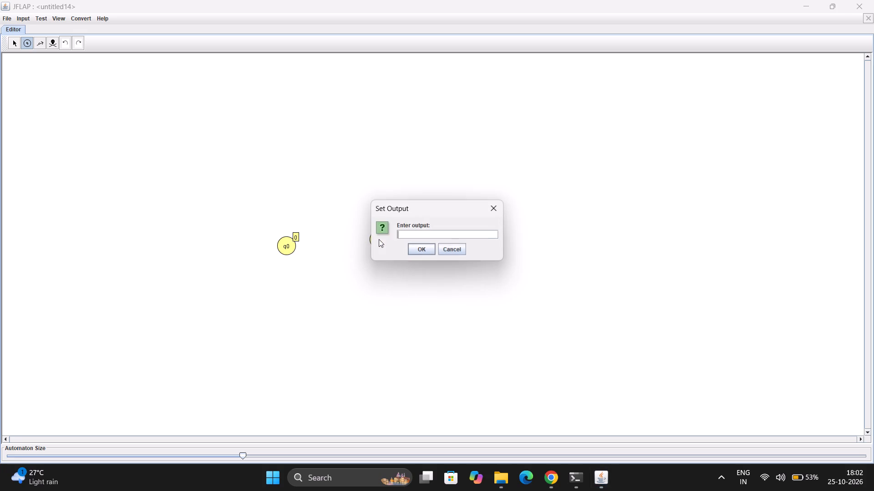
key("1")
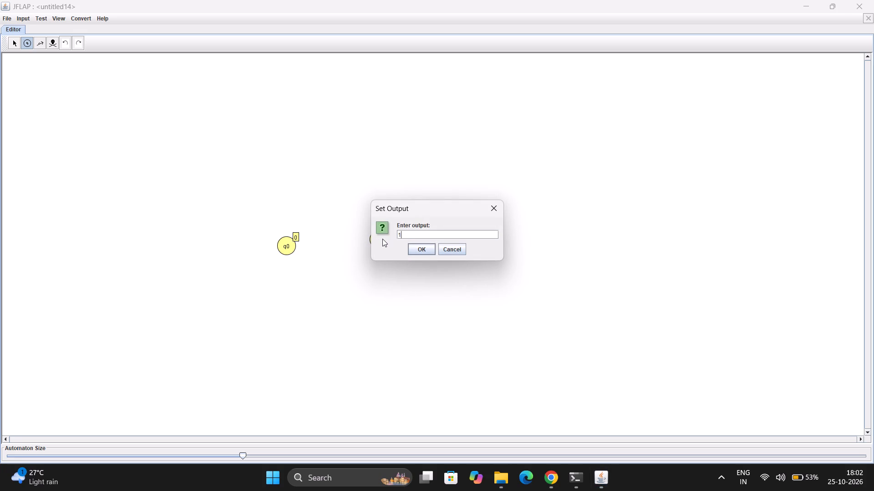
key("Return")
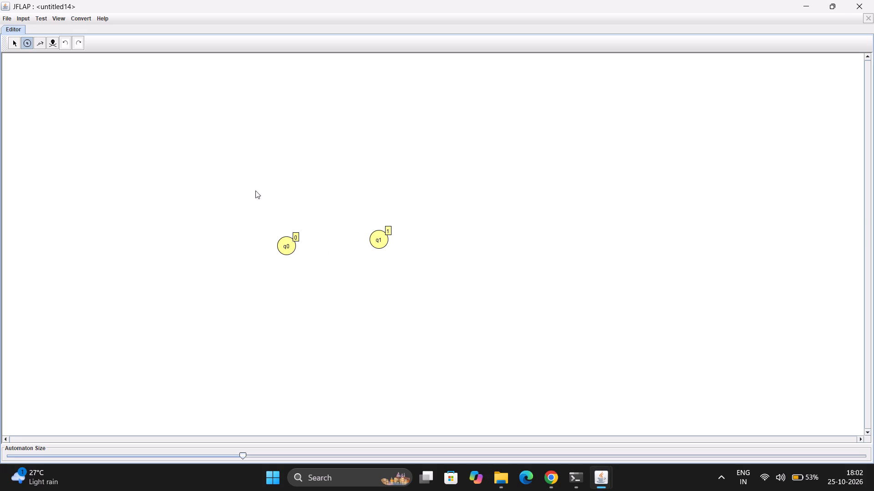
Enlarge the Moore machine's display size and move q0 and q1 up and left into a level row.
left_click_drag(241, 454, 319, 458)
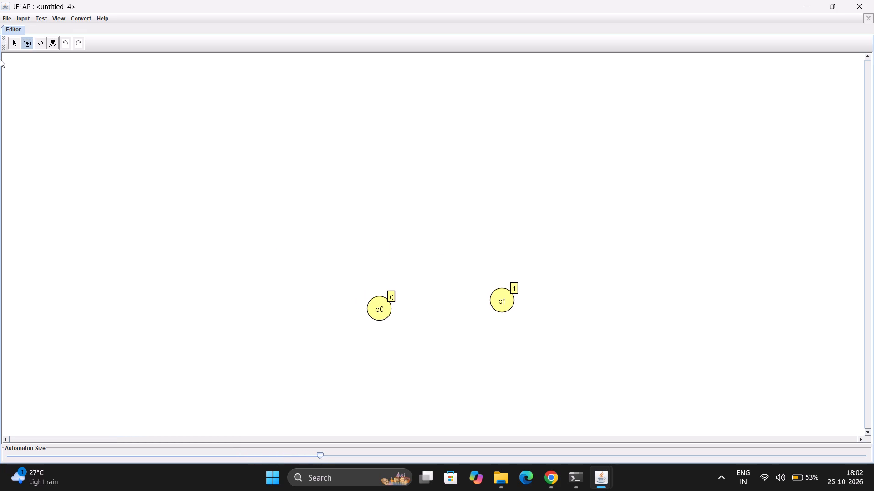
left_click(18, 40)
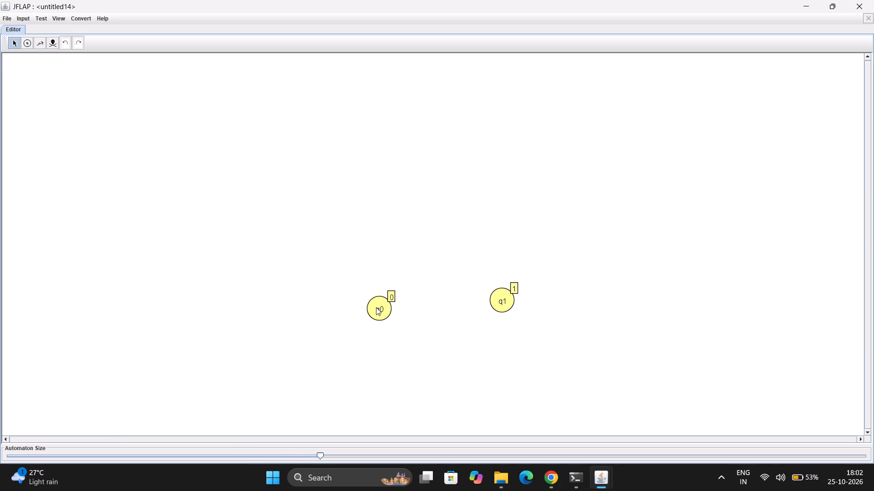
left_click_drag(376, 307, 327, 265)
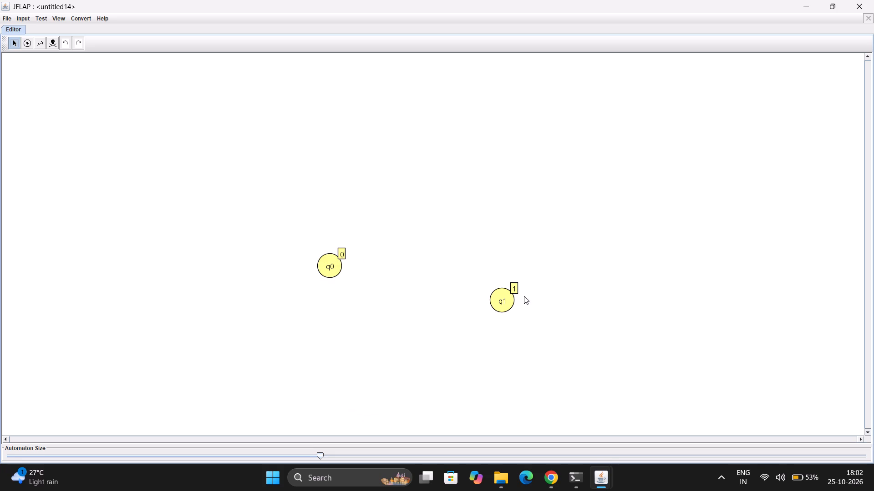
left_click_drag(505, 299, 486, 265)
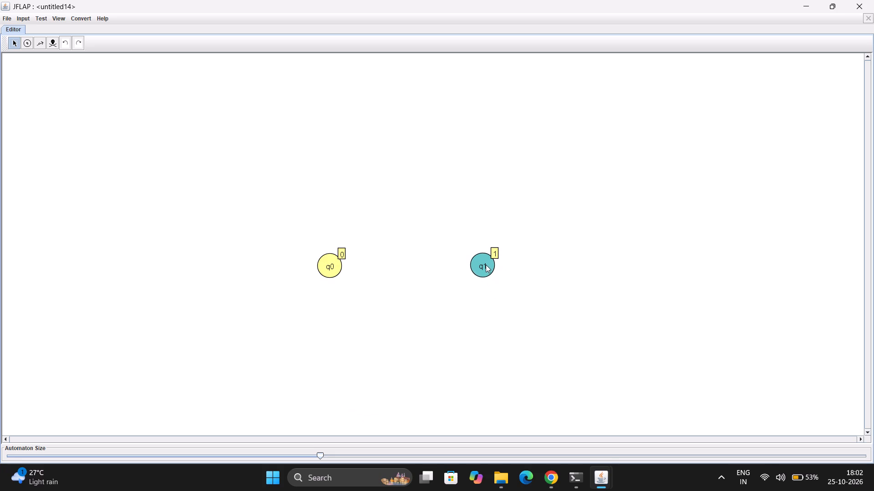
left_click_drag(486, 265, 483, 265)
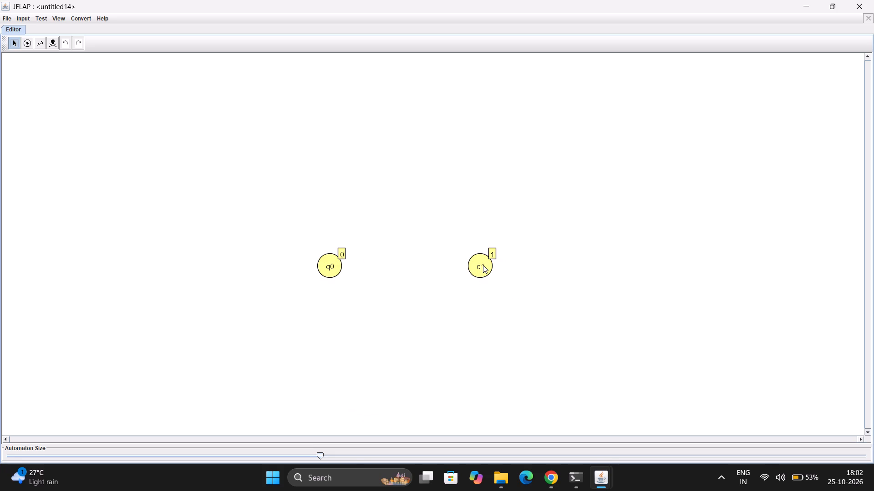
Enlarge the Moore machine's display size further and move q0 and q1 back to mid-canvas, closer together in a level row.
left_click_drag(321, 457, 374, 453)
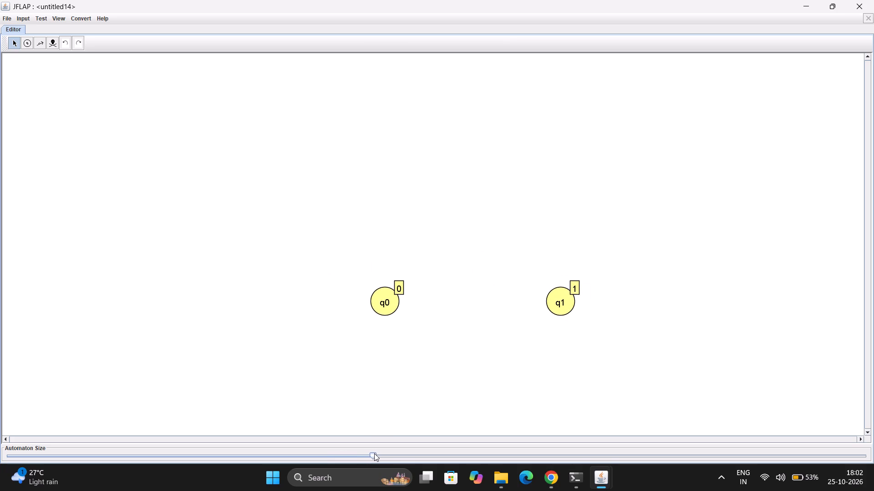
left_click_drag(374, 453, 410, 455)
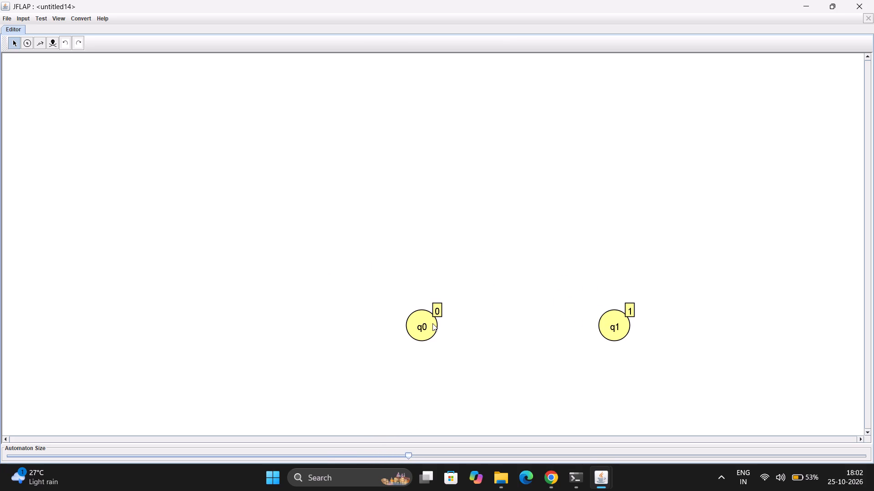
left_click_drag(432, 323, 373, 252)
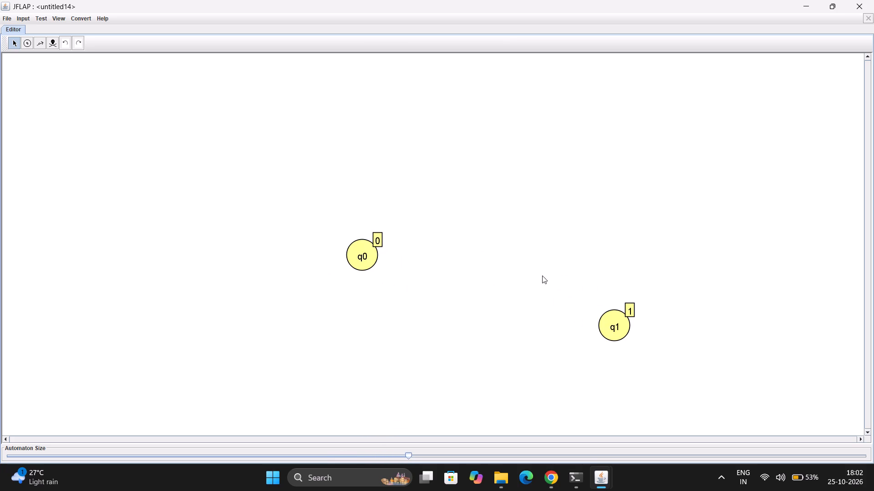
left_click_drag(615, 324, 476, 265)
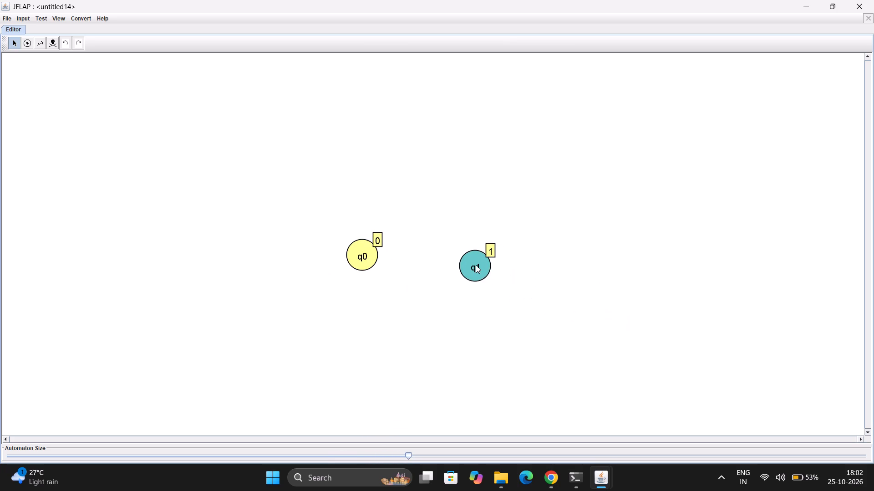
left_click_drag(476, 265, 480, 255)
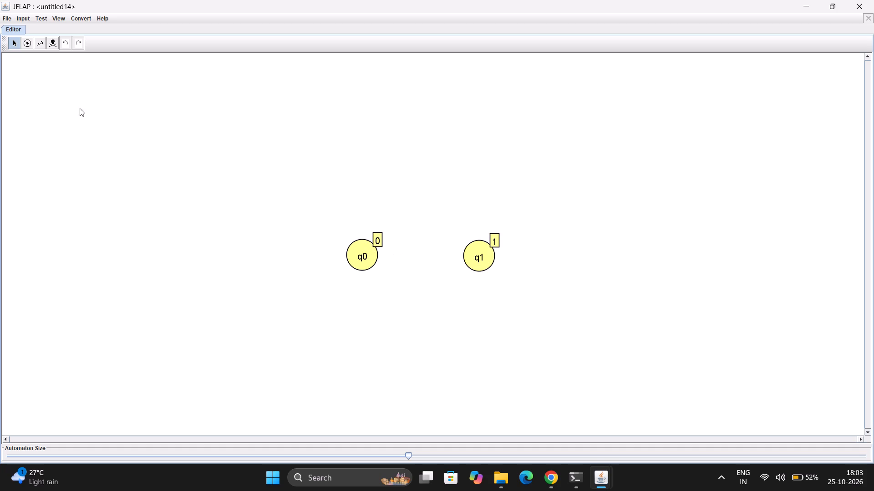
Make q0 the initial state of the Moore machine.
right_click(358, 250)
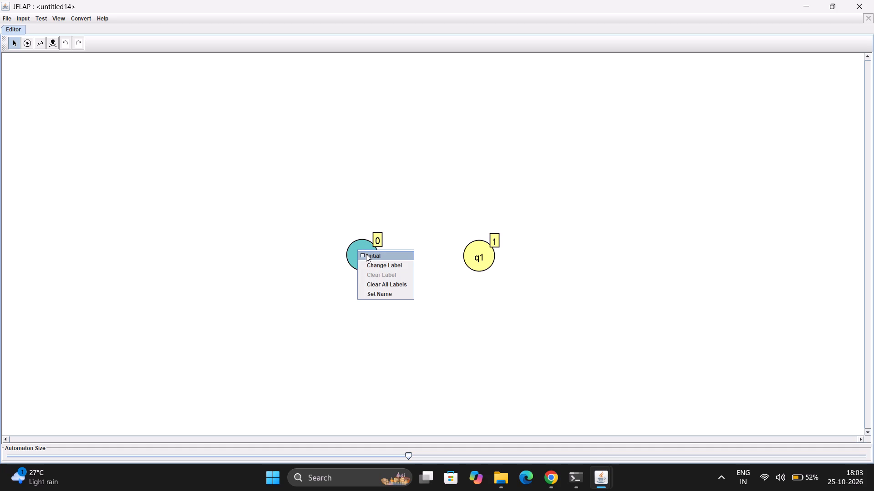
left_click(366, 253)
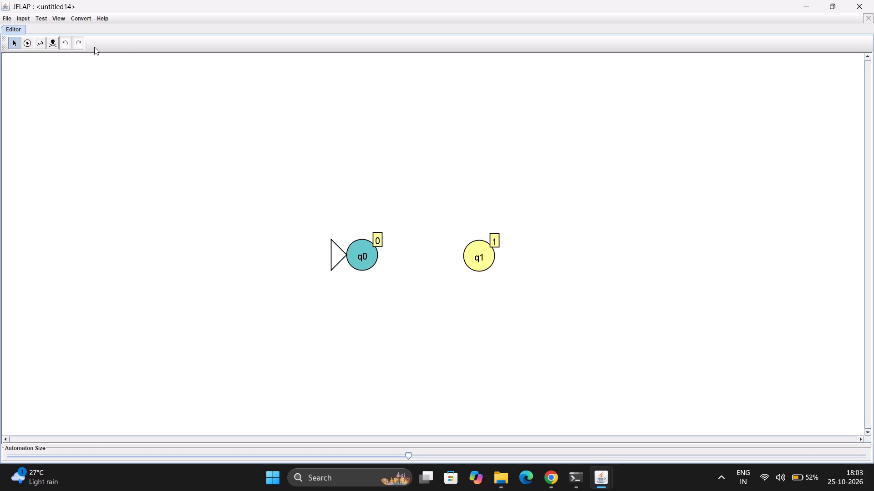
Add a self-loop labelled 1 on q0 and a transition labelled 1 from q0 to q1.
left_click(41, 45)
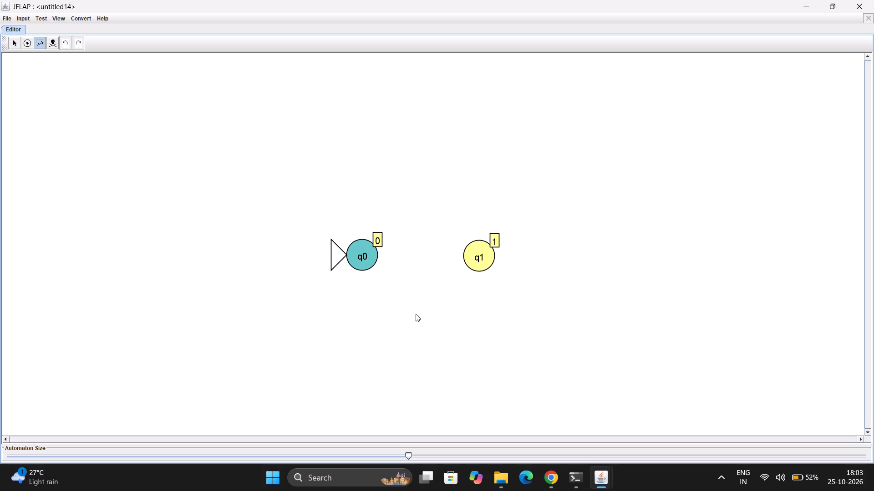
left_click(361, 259)
key("1")
key("Return")
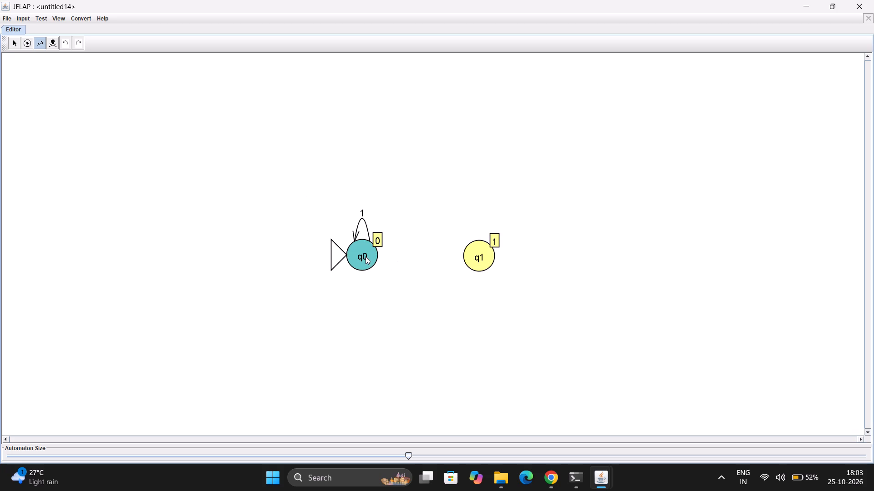
right_click_drag(366, 256, 470, 257)
key("1")
key("Return")
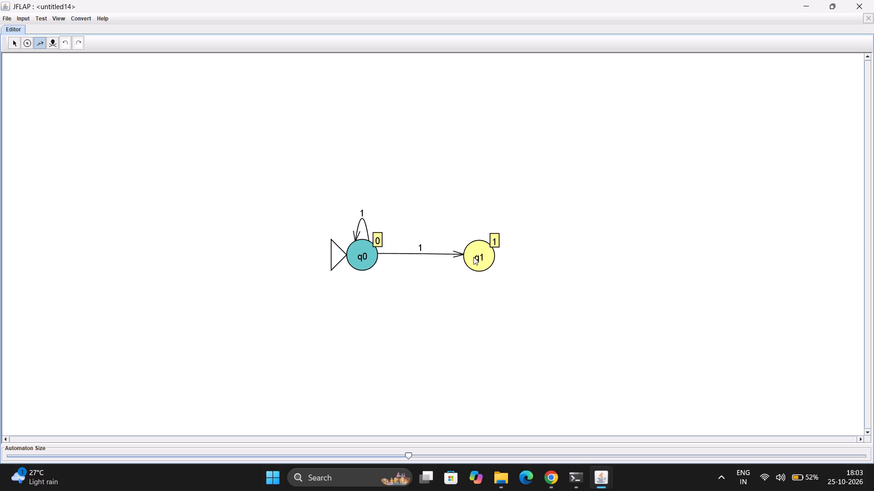
Add a transition labelled 0 from q1 to q0 and a self-loop labelled 1 on q1.
right_click_drag(473, 257, 372, 260)
key("0")
key("Return")
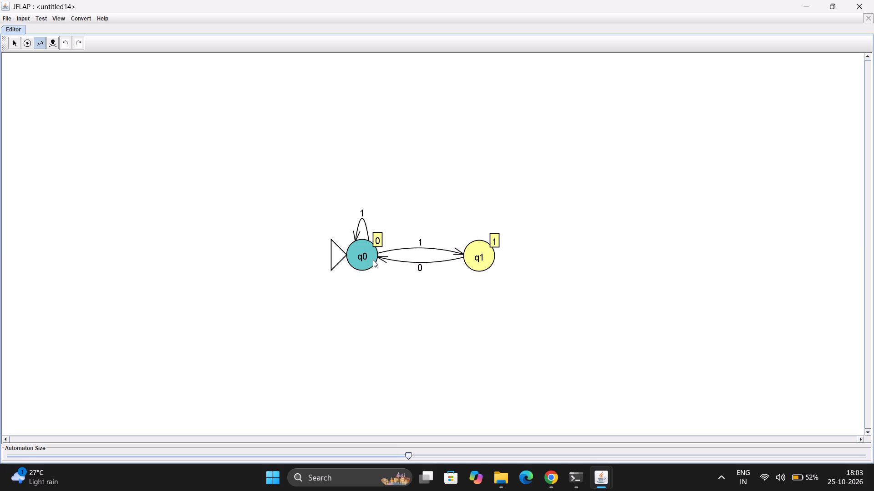
left_click(483, 247)
key("1")
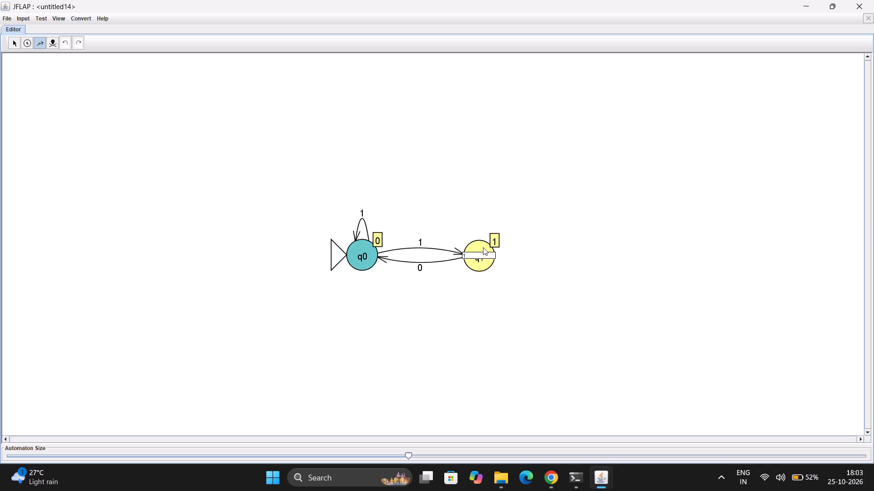
key("Return")
Delete the transition from q0 to q1 and redraw it with the label 0.
left_click(421, 239)
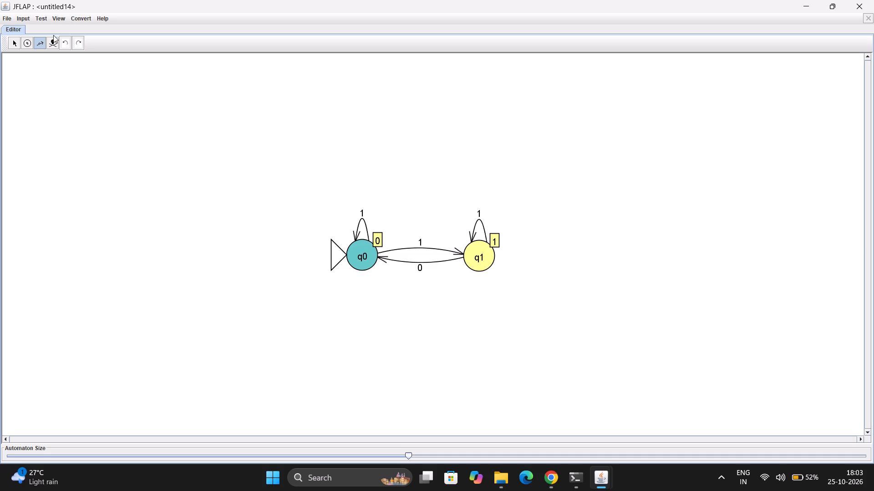
left_click(56, 42)
left_click(414, 248)
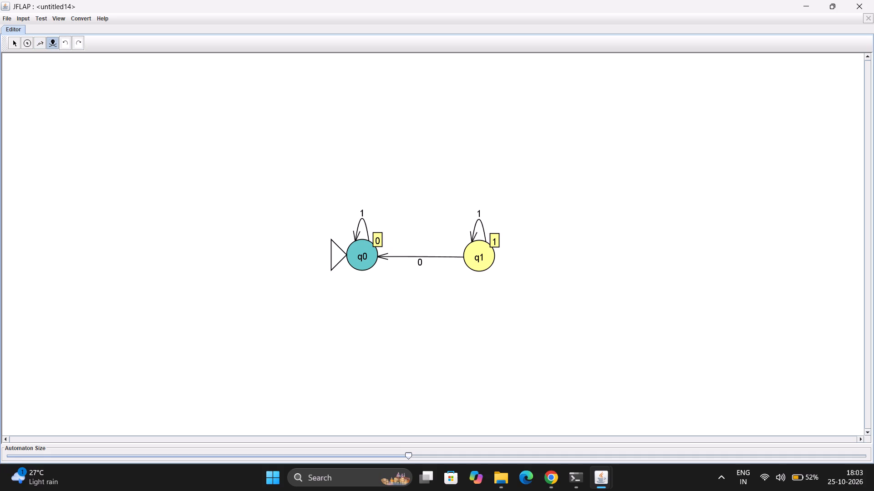
left_click(38, 42)
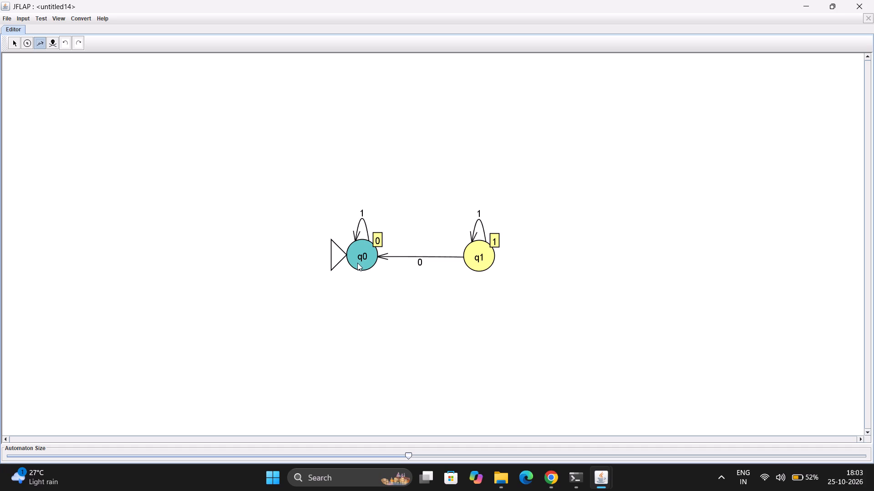
right_click_drag(357, 263, 468, 253)
right_click_drag(468, 253, 471, 254)
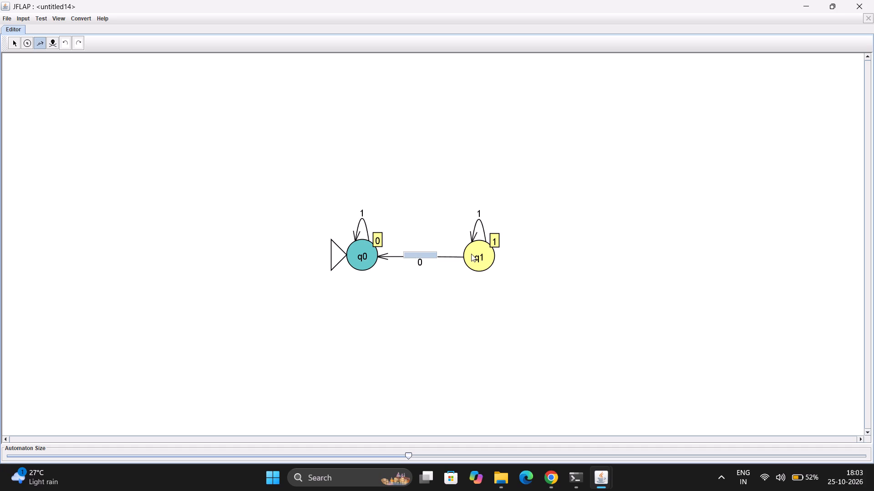
key("0")
key("Return")
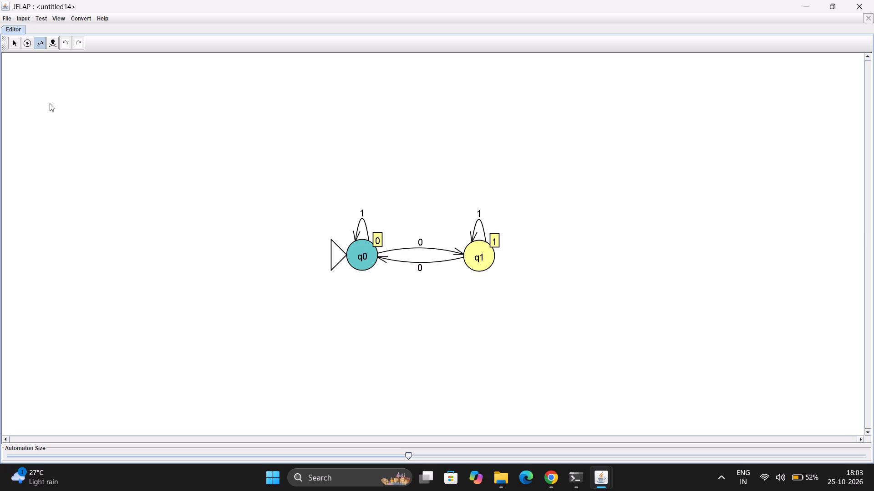
Save the Moore machine graph as a JPG image named q5 in the JFLAP Task 2 folder.
left_click(7, 19)
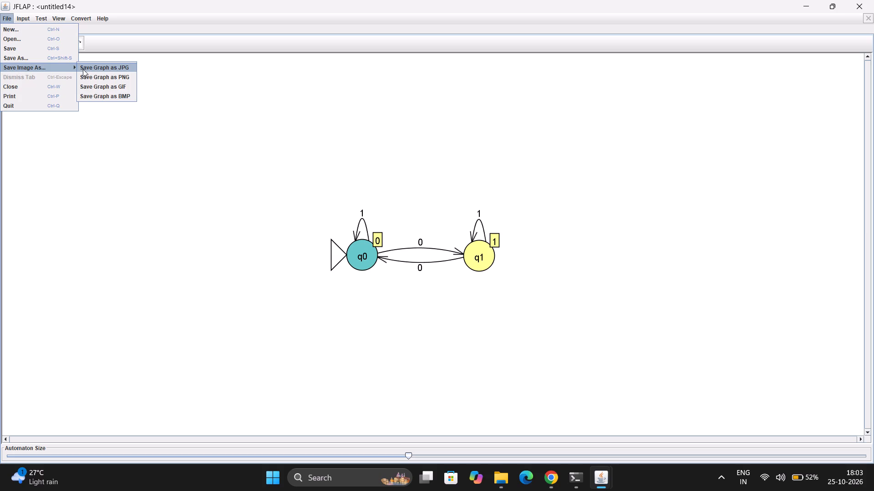
left_click(83, 69)
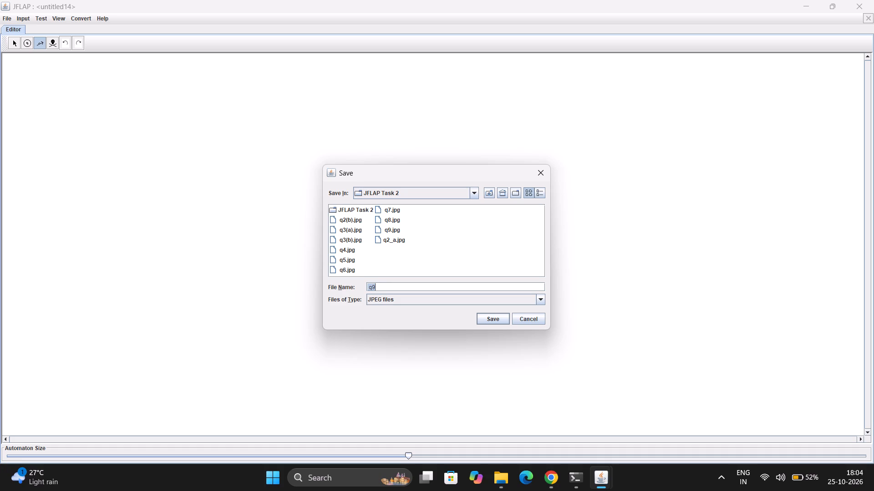
key("BackSpace")
type("q5")
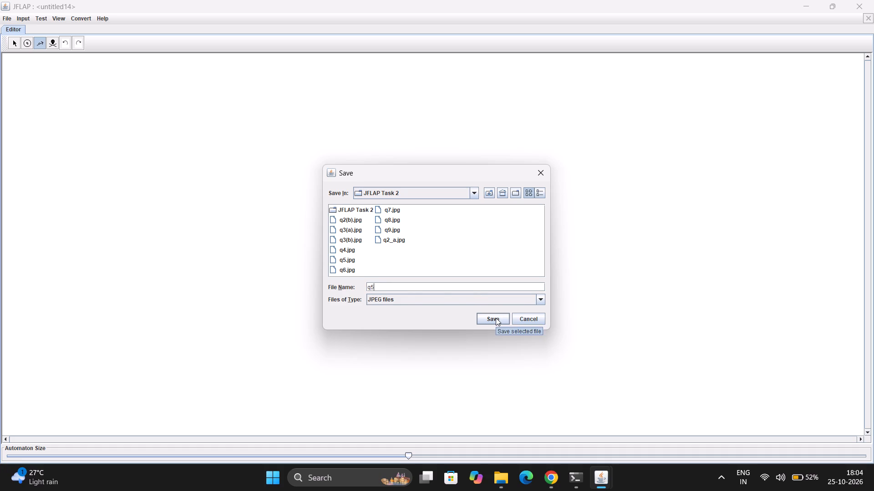
left_click(496, 318)
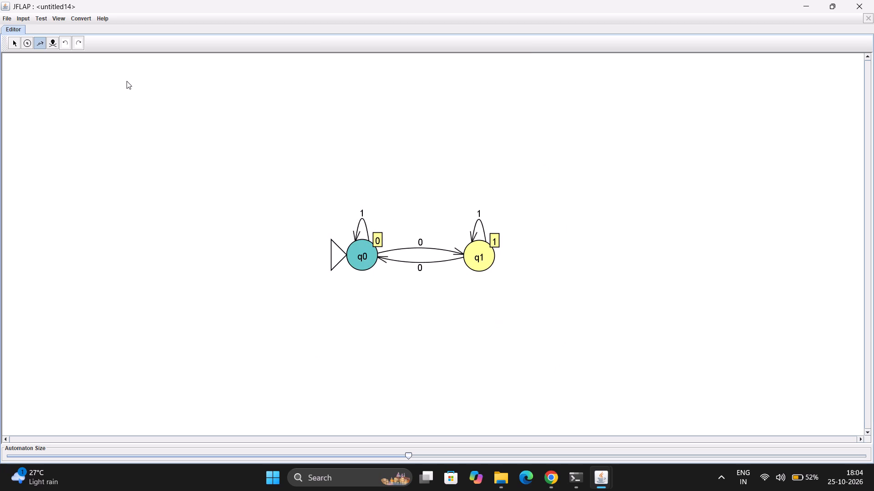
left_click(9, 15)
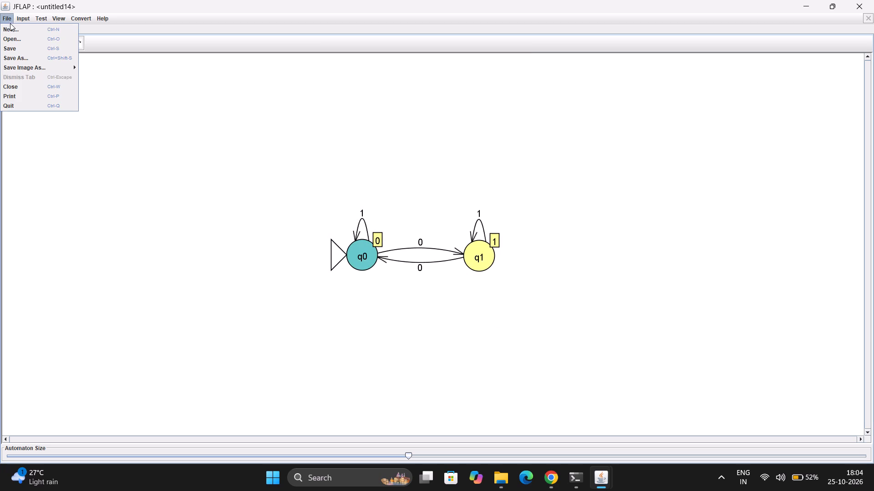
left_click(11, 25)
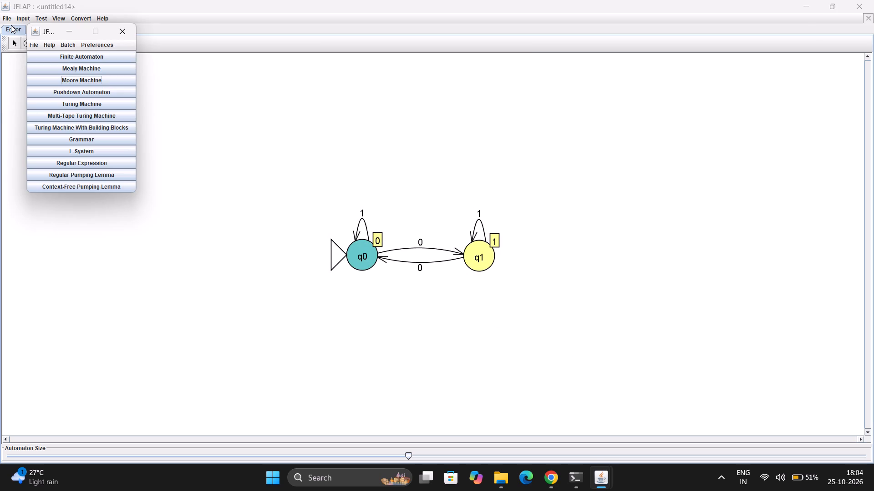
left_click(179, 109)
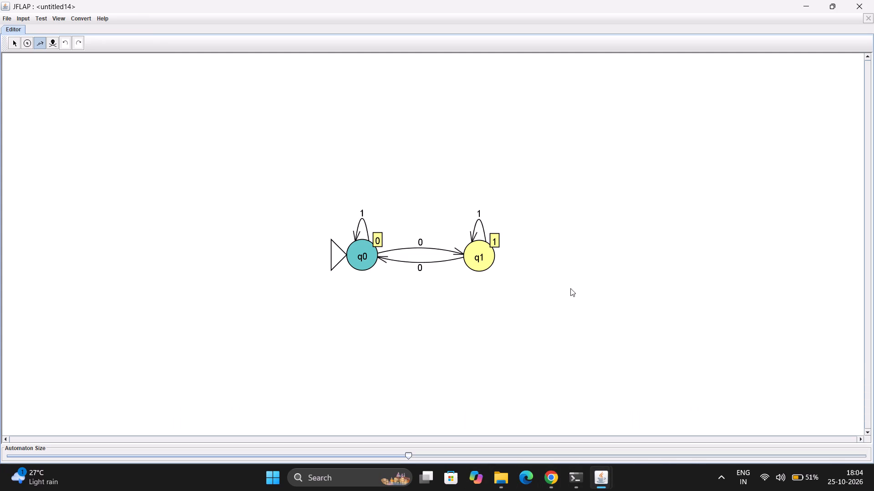
Create a new pushdown automaton with Multiple Character Input and maximize its editor window.
left_click(5, 18)
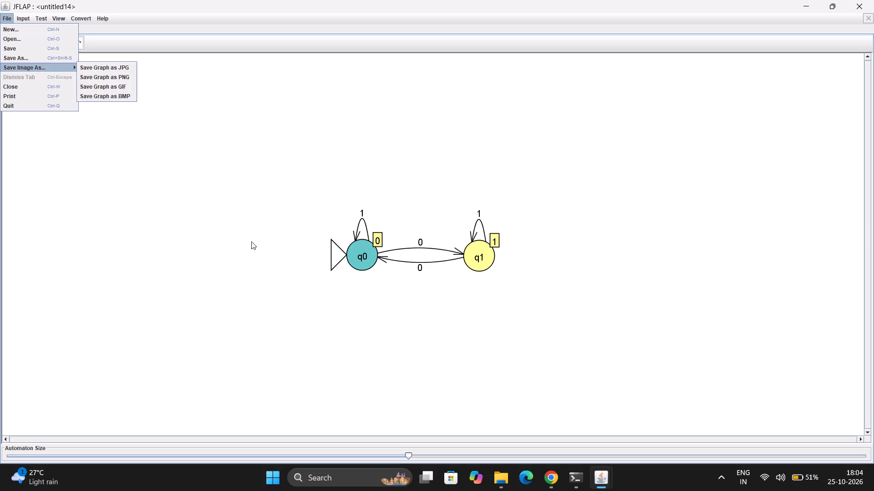
left_click(56, 26)
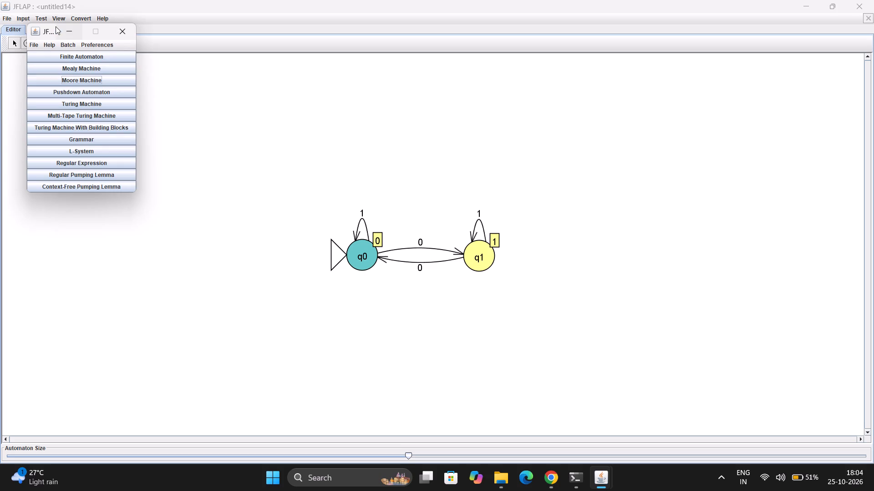
left_click(71, 93)
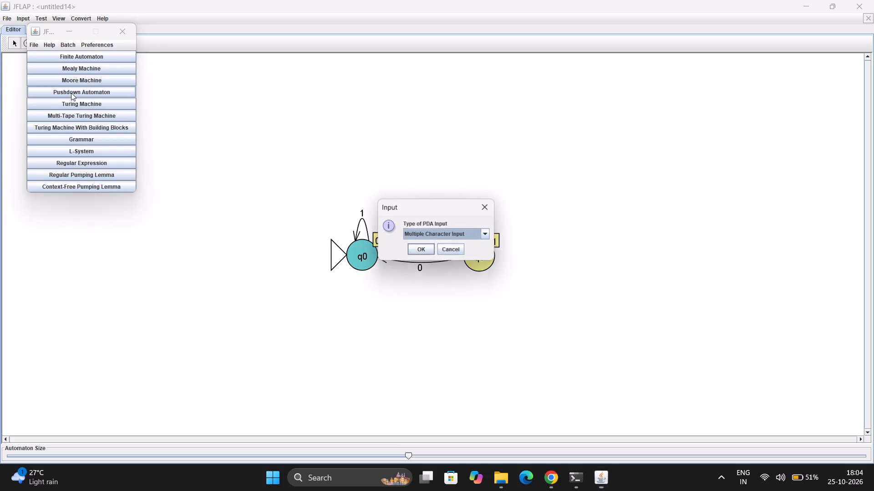
left_click(426, 248)
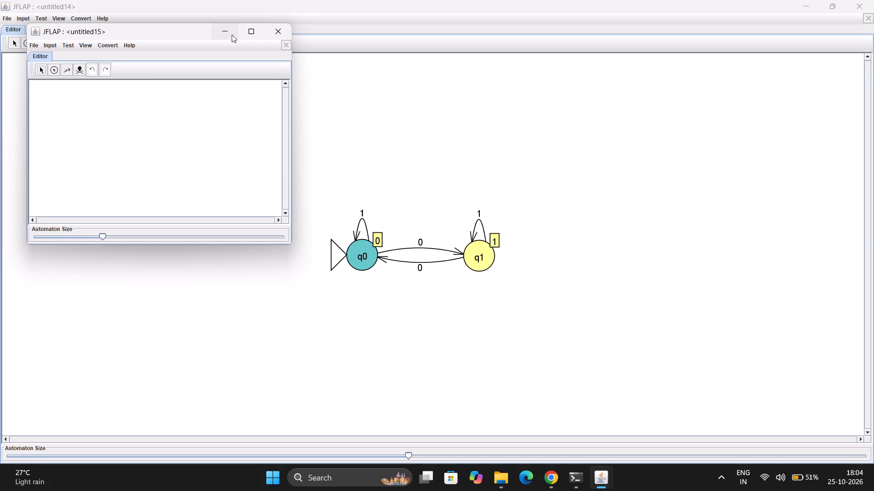
left_click(241, 33)
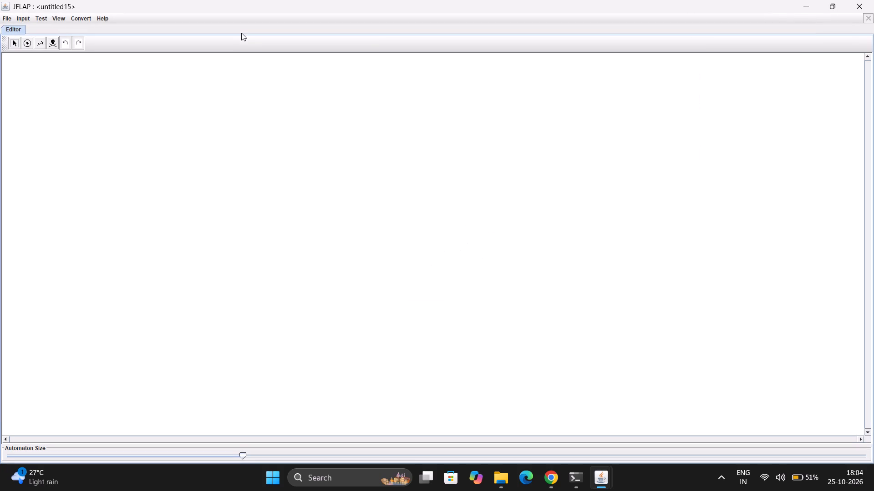
Place three states in a horizontal row across the empty canvas.
left_click(25, 45)
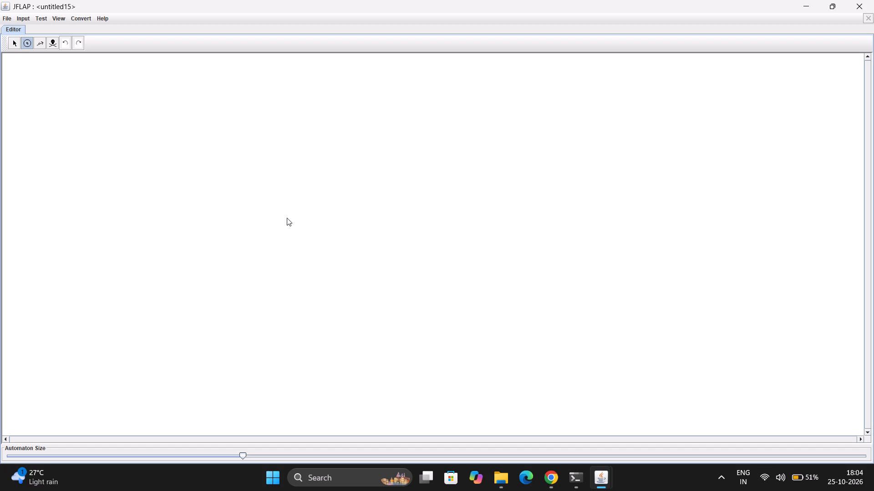
left_click(286, 217)
left_click(401, 218)
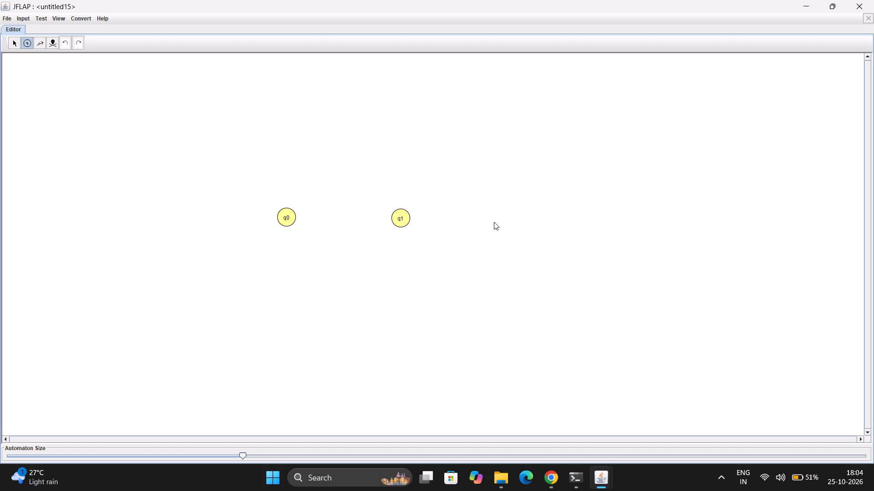
left_click(499, 214)
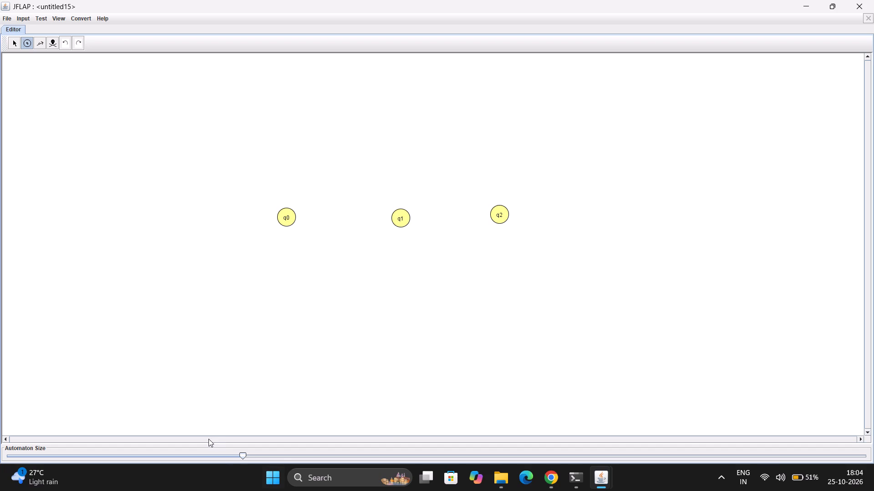
Increase the automaton size so the three states are drawn noticeably larger.
right_click_drag(242, 455, 194, 419)
right_click_drag(194, 419, 218, 426)
right_click_drag(241, 456, 278, 457)
left_click(12, 37)
right_click_drag(244, 455, 368, 477)
triple_click(379, 456)
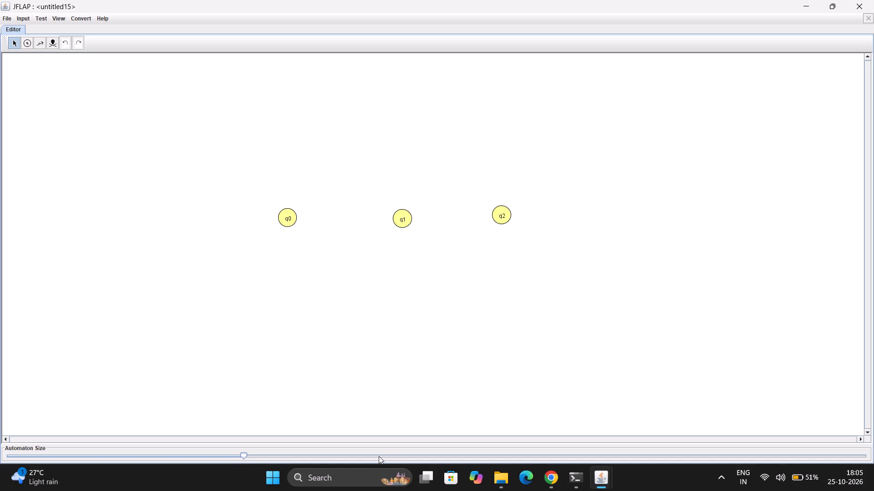
double_click(379, 456)
right_click(379, 456)
triple_click(379, 456)
triple_click(379, 456)
triple_click(379, 456)
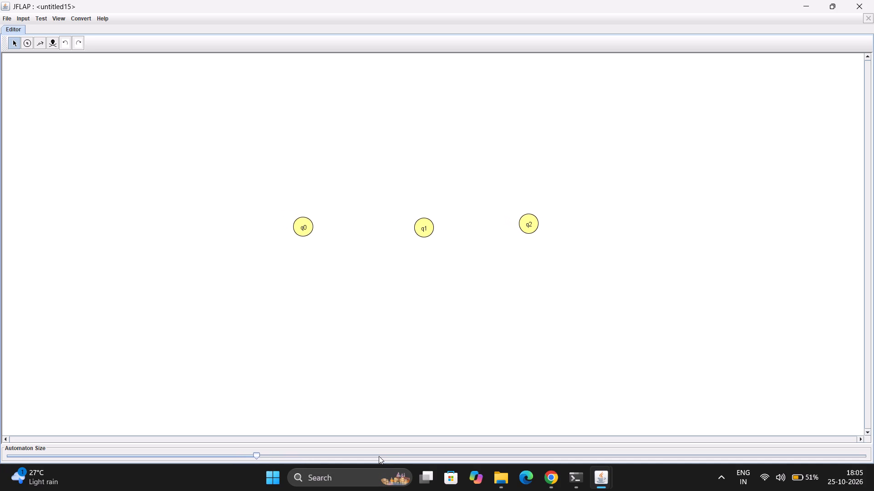
triple_click(379, 456)
triple_click(379, 456)
triple_click(379, 456)
left_click(379, 456)
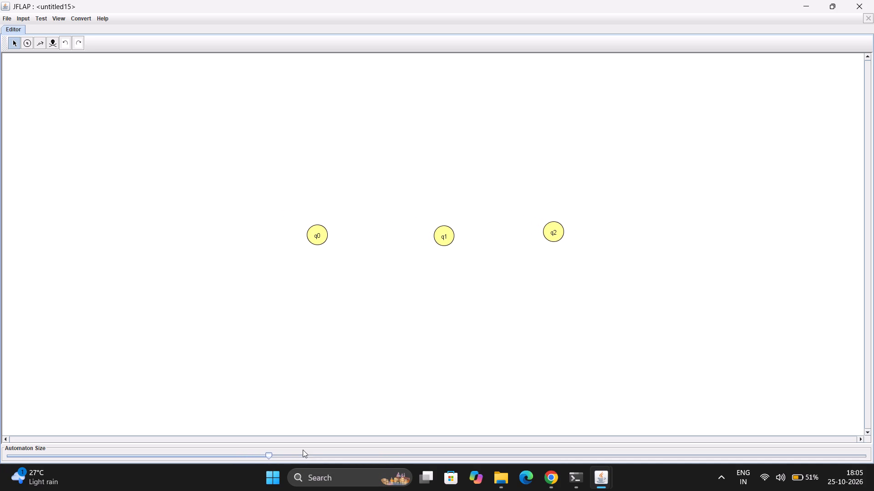
right_click_drag(269, 455, 322, 462)
right_click_drag(322, 462, 323, 462)
left_click_drag(270, 455, 339, 464)
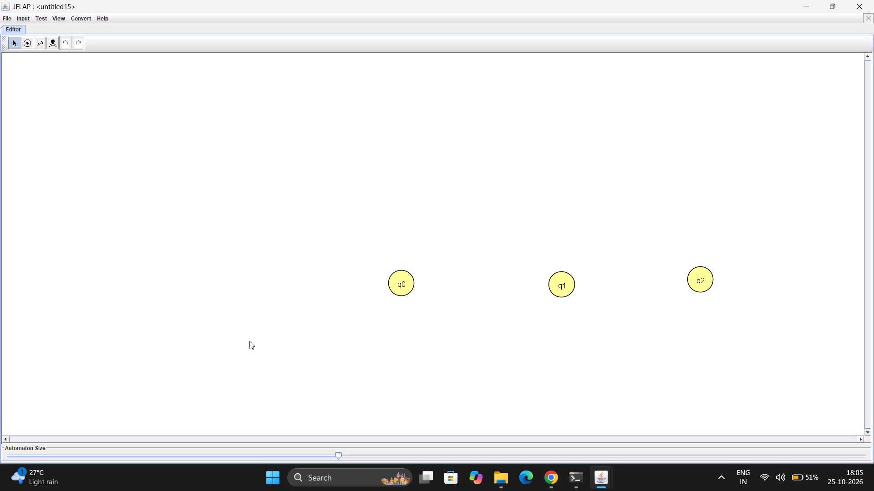
Mark state q0 as the initial state.
right_click(401, 276)
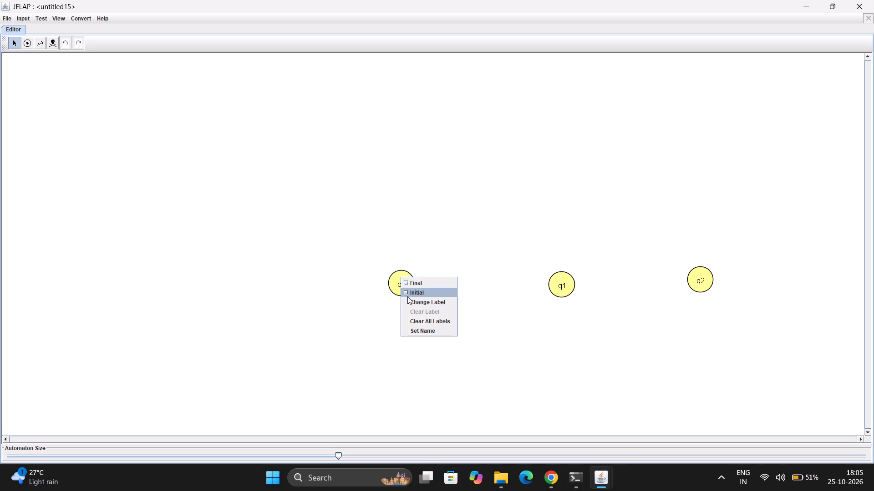
left_click(407, 296)
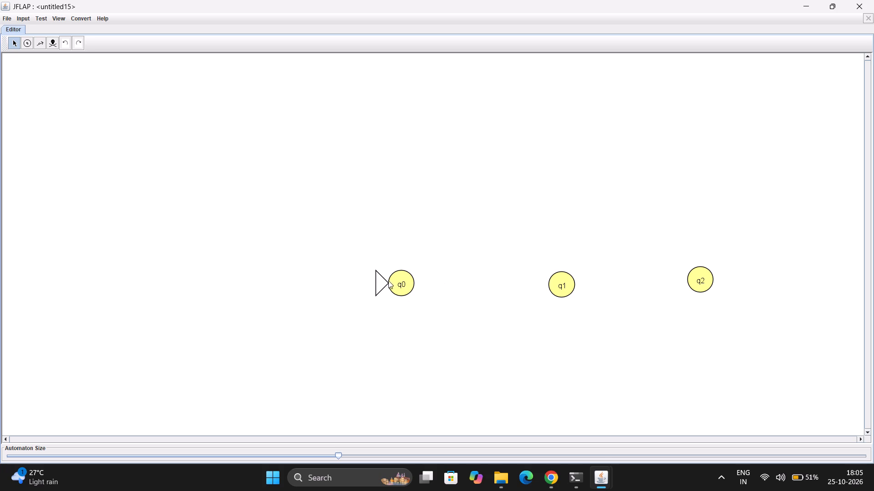
Move q0, q1 and q2 closer together into a roughly level row near the middle of the canvas.
left_click_drag(401, 280, 326, 240)
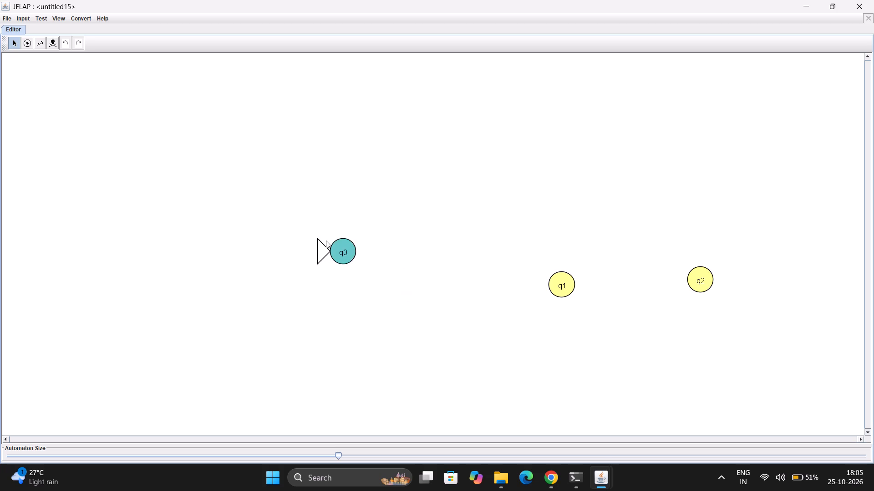
left_click_drag(326, 240, 321, 239)
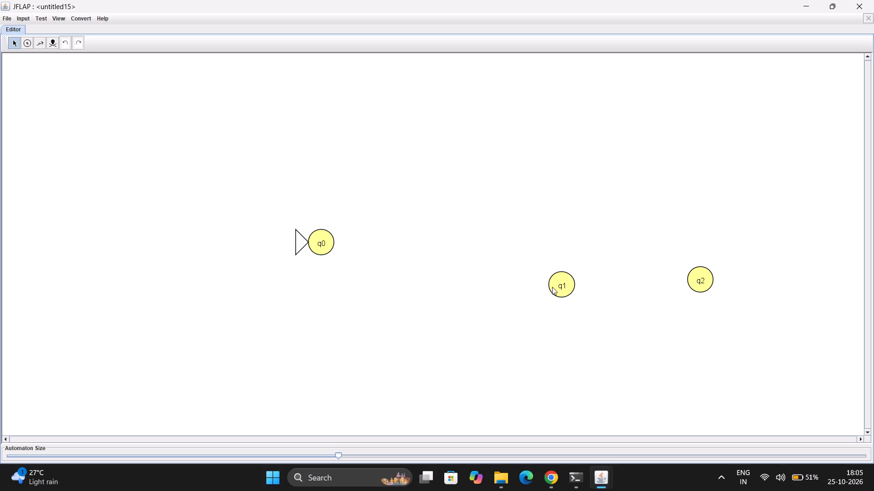
left_click_drag(552, 287, 427, 247)
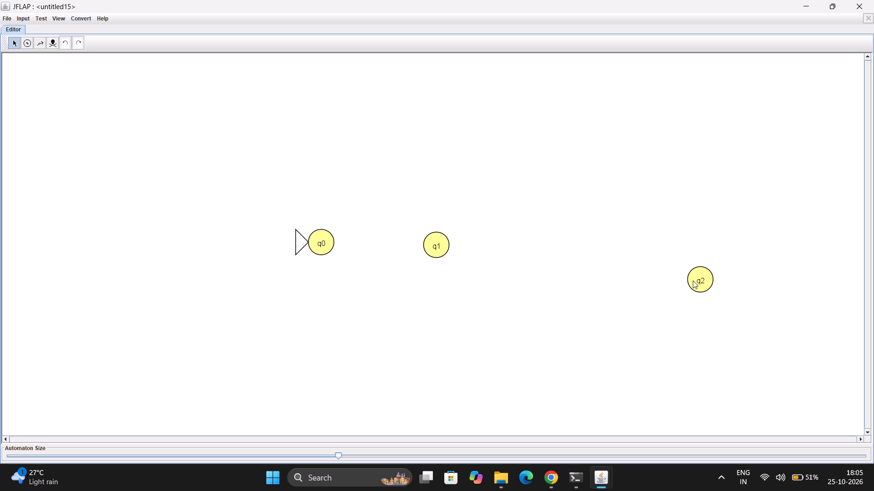
left_click_drag(693, 281, 527, 249)
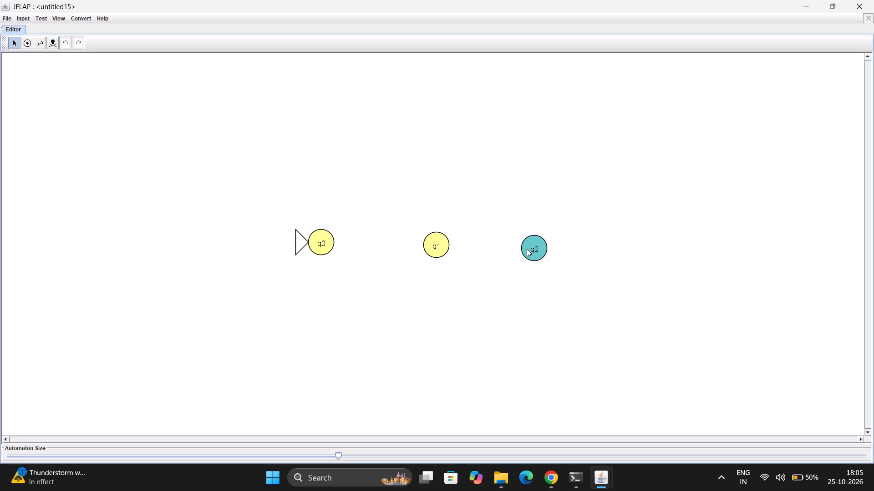
left_click_drag(527, 249, 528, 246)
left_click(528, 246)
Add a transition from q0 to q1 that reads 1, pops A and pushes λ.
left_click(41, 45)
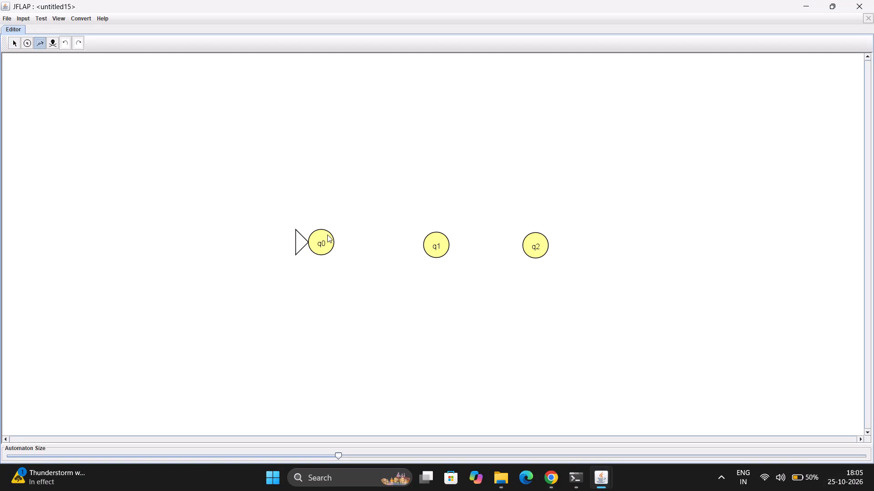
right_click_drag(328, 233, 368, 235)
right_click_drag(368, 235, 442, 245)
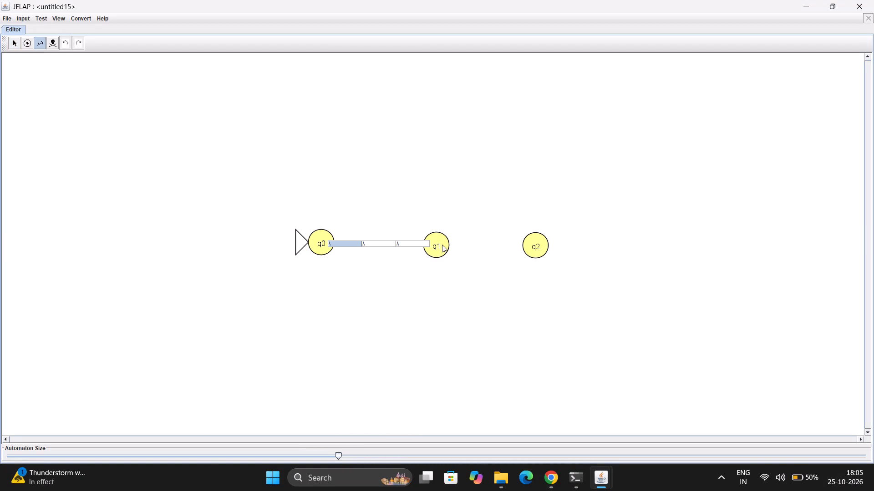
key("1")
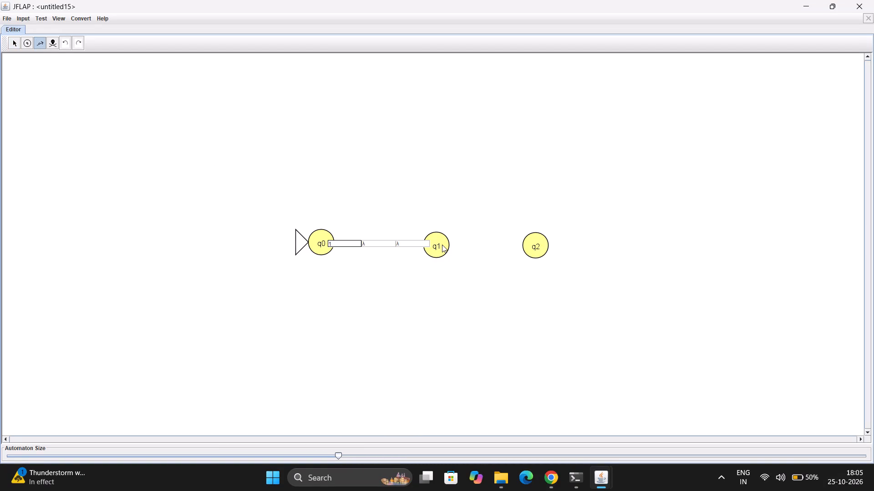
key("Right")
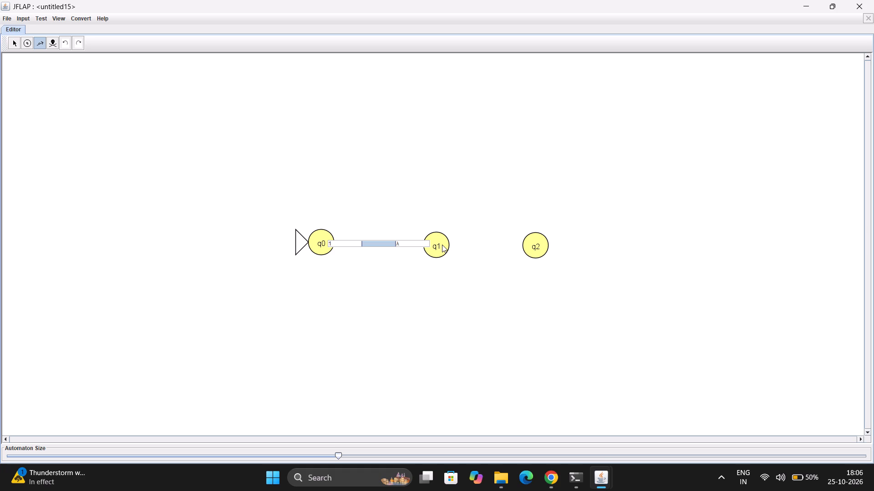
key("a")
key("BackSpace")
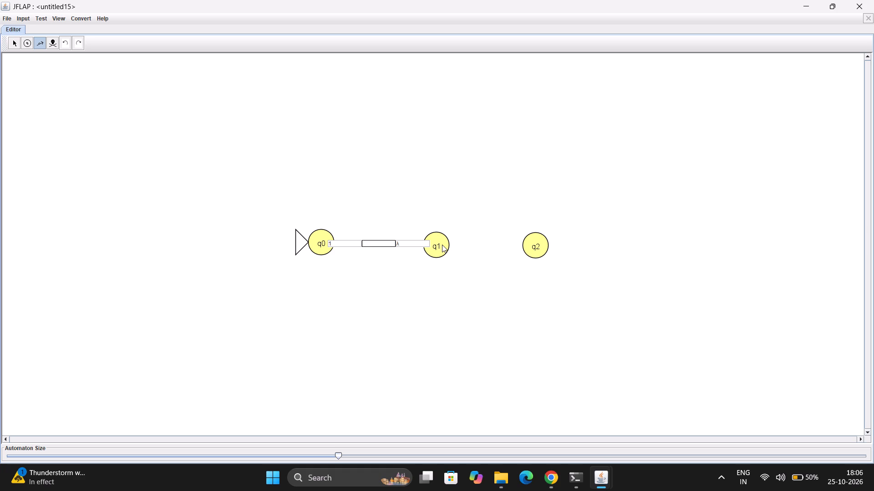
key("shift+a")
key("Right")
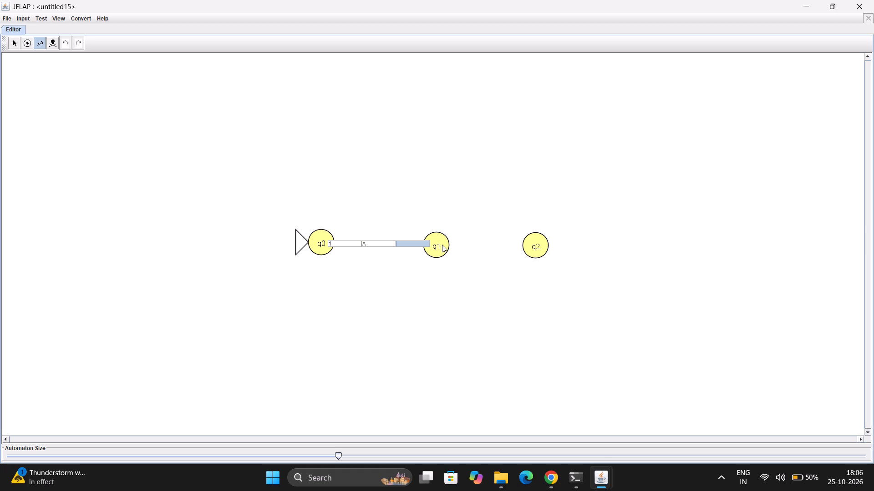
key("Right")
key("Left")
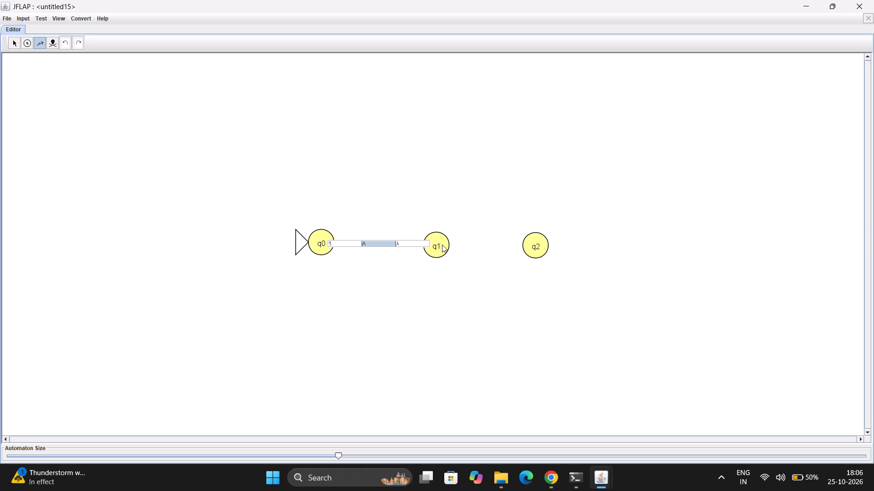
key("Return")
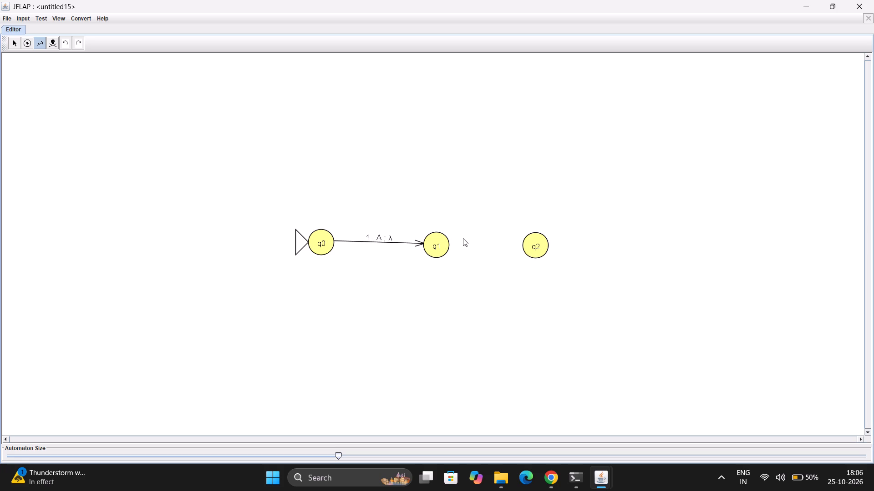
Add a self-loop transition on q1 that reads 1, pops A and pushes λ.
left_click(436, 239)
key("1")
key("Right")
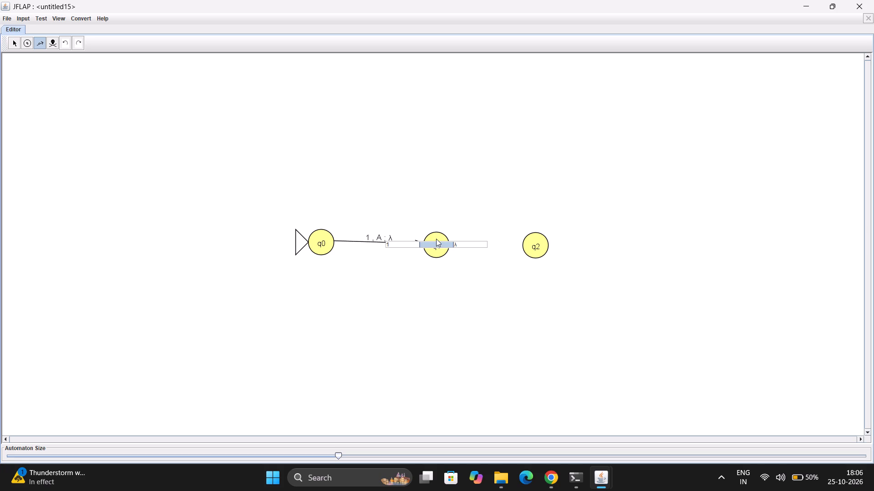
key("a")
key("Return")
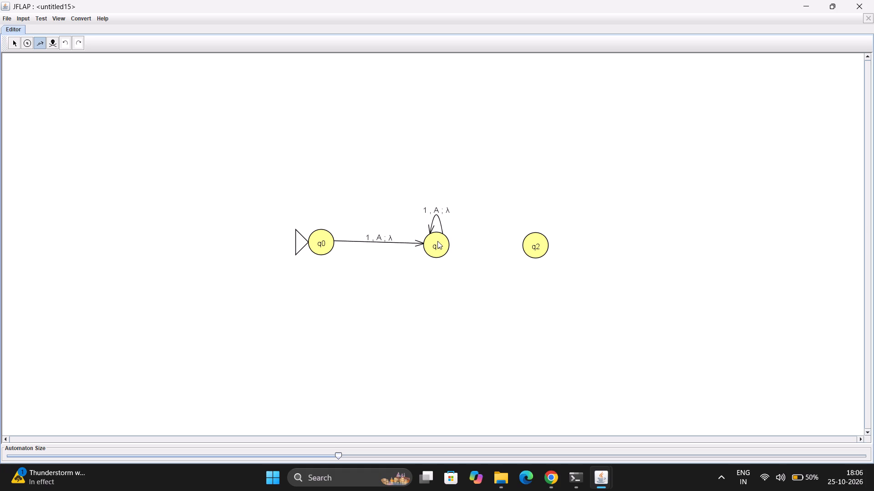
Add a transition from q1 to q2 that reads λ, pops Z and pushes Z.
right_click_drag(437, 241, 532, 248)
key("Right")
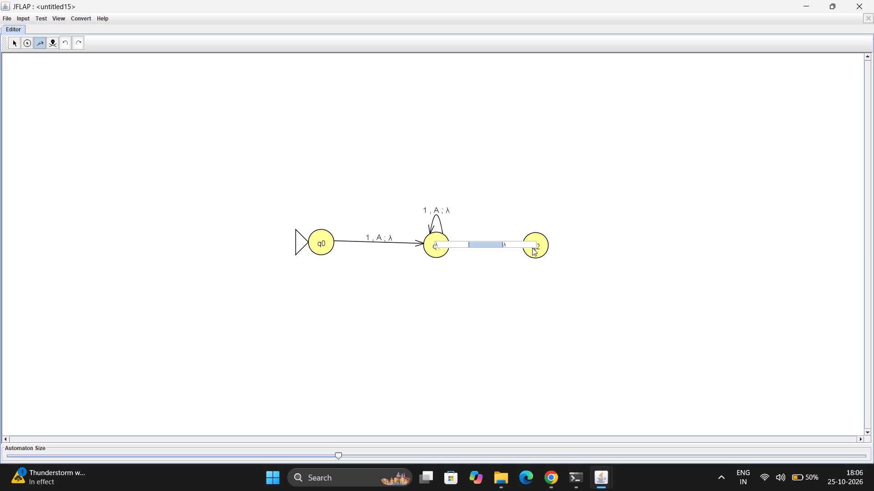
key("ctrl+z")
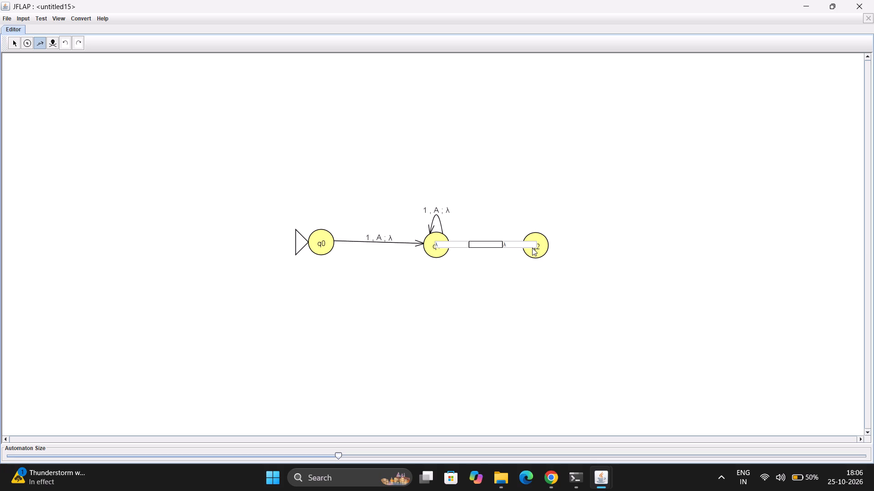
key("z")
key("Right")
key("z")
key("Return")
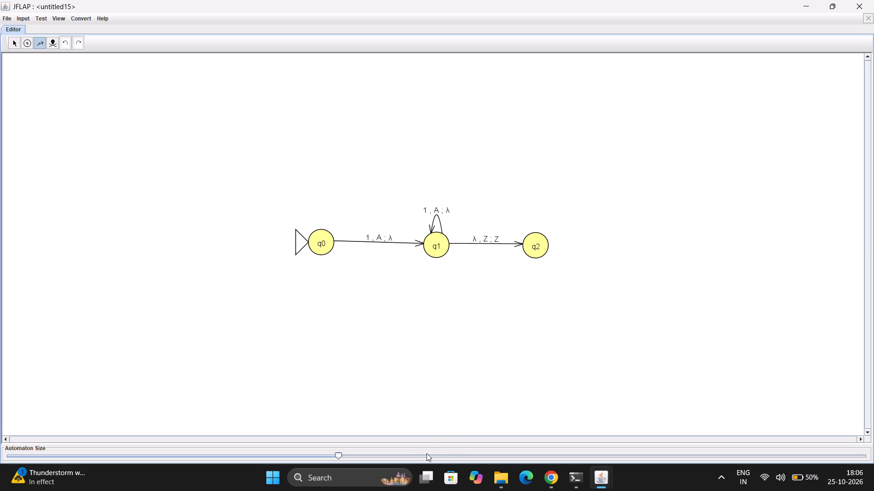
Increase the automaton size slightly so the states and transition labels are drawn larger.
left_click_drag(427, 453, 578, 451)
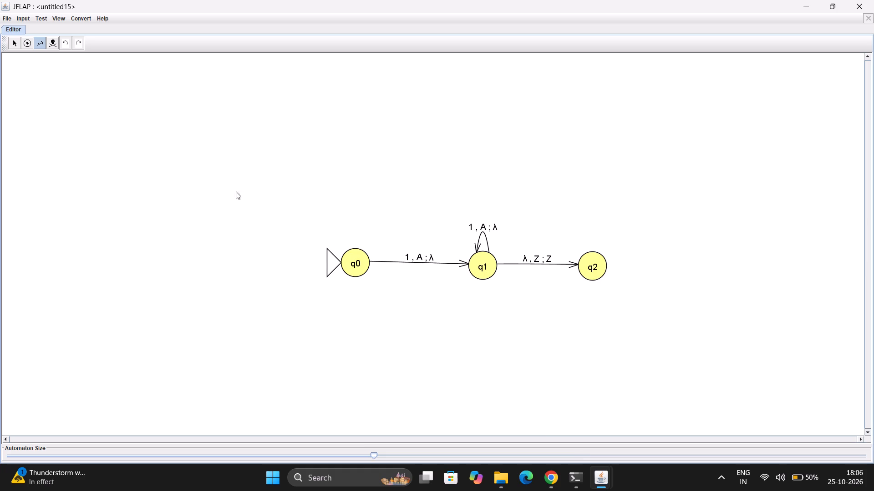
Add a self-loop transition on q0 that reads 0, pops Z and pushes AZ.
left_click(364, 252)
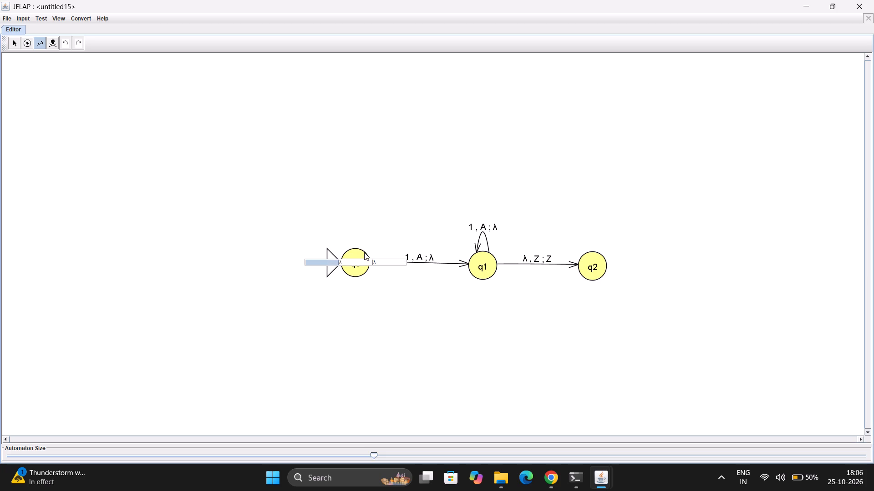
key("0")
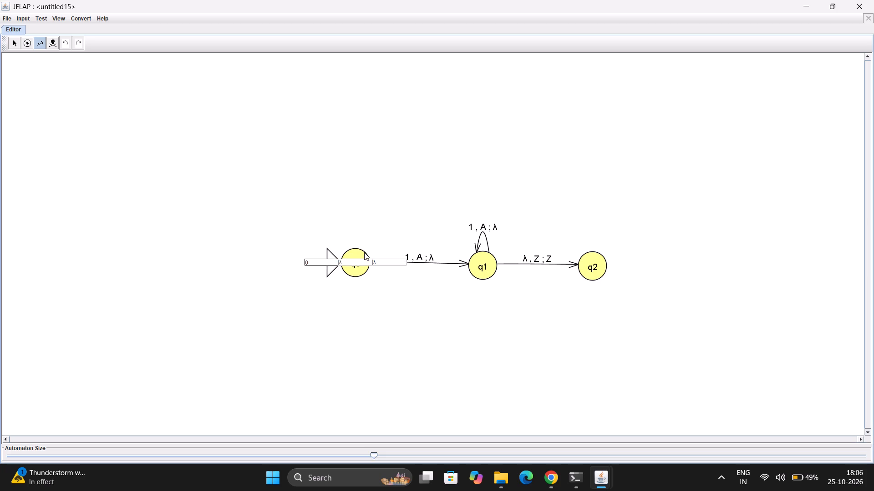
key("Right")
key("z")
key("Right")
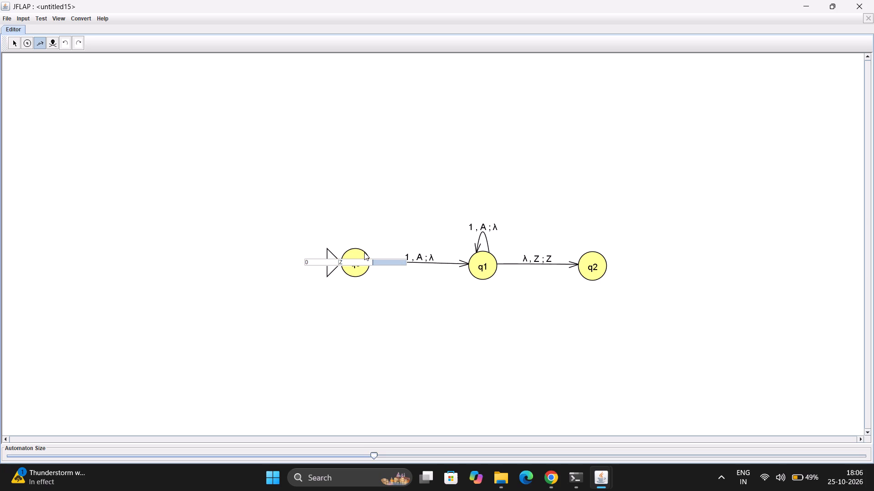
type("AZ")
key("Return")
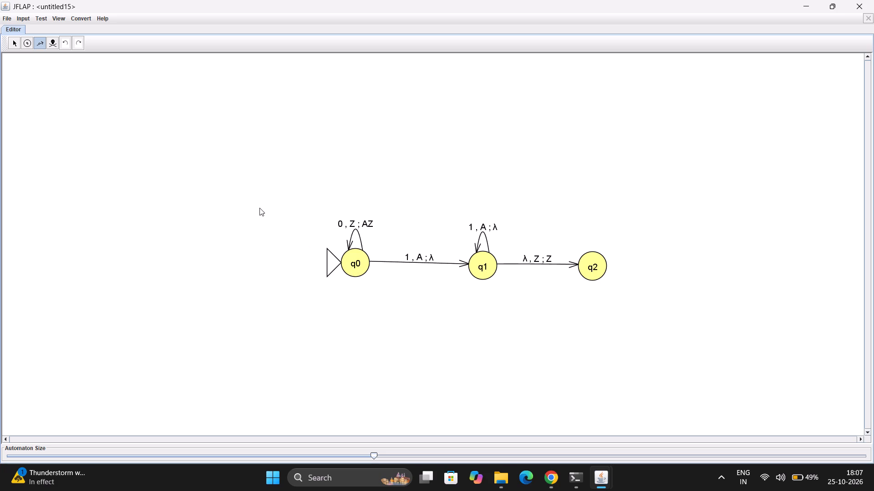
Add a second self-loop transition on q0 that reads 0, pops A and pushes AA.
left_click(353, 262)
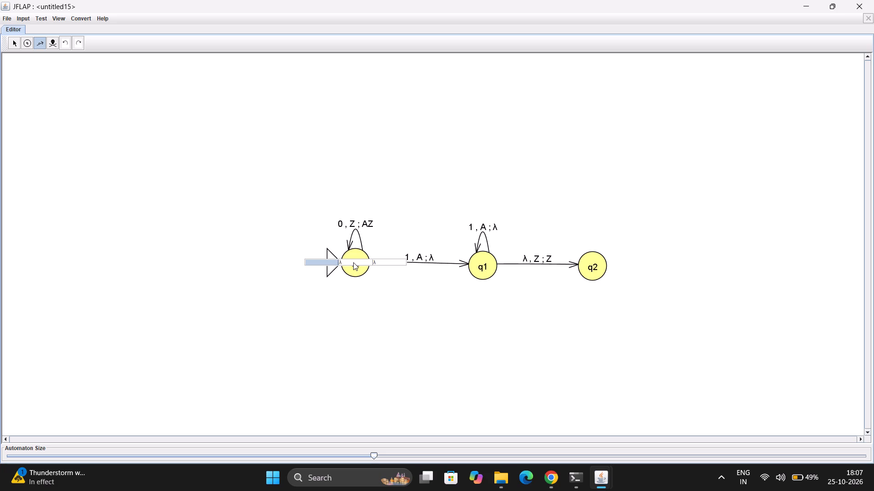
key("0")
key("Right")
key("a")
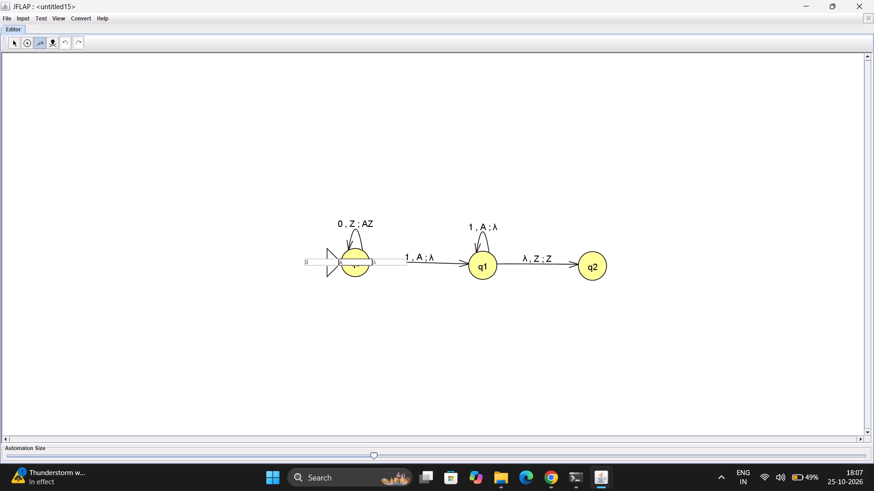
key("Right")
type("AA")
key("Return")
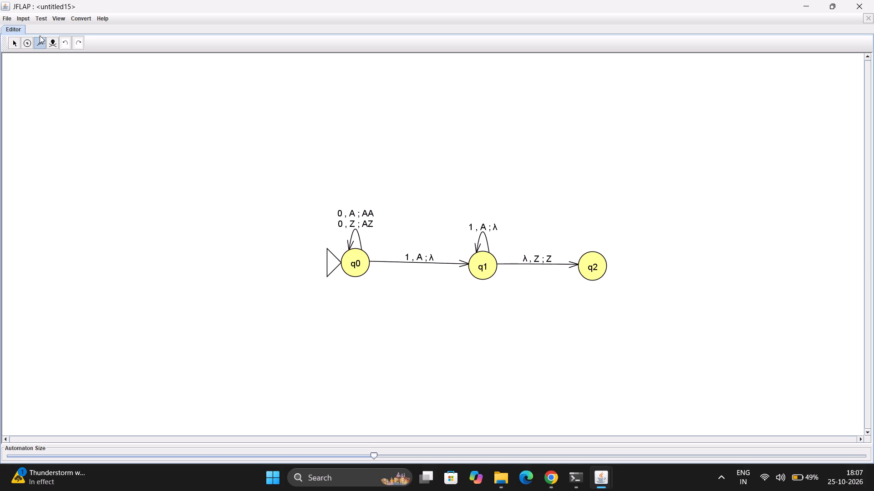
Save the automaton graph as a JPG image named q10 in the JFLAP Task 2 folder.
left_click(7, 17)
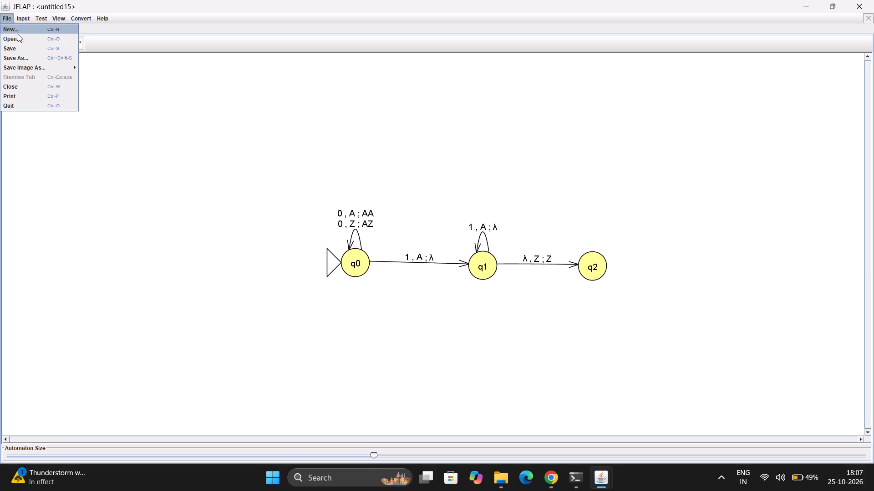
left_click(39, 66)
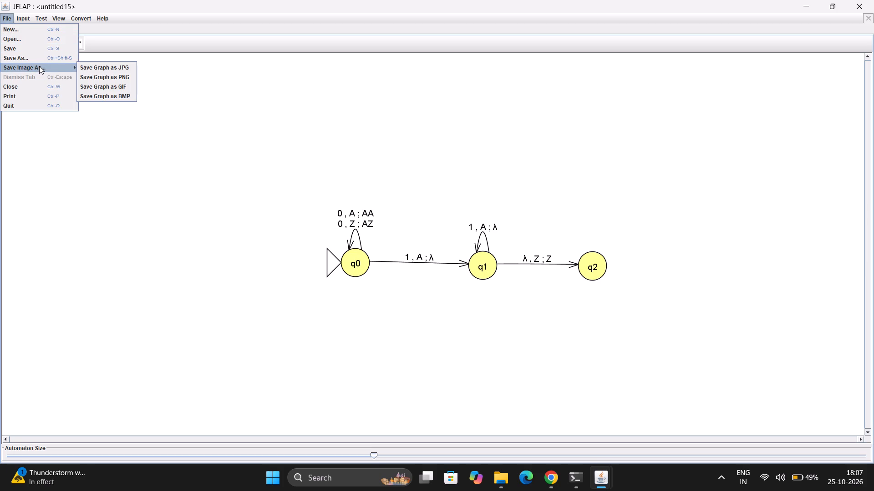
left_click(87, 67)
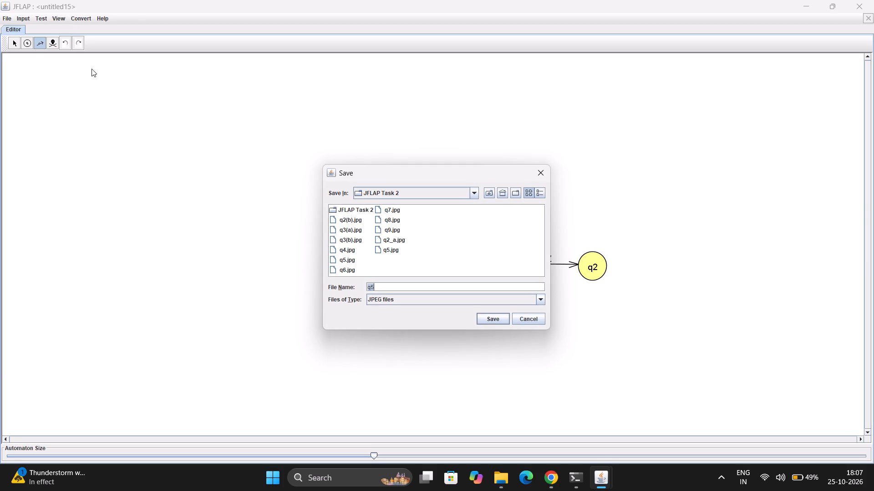
key("Left")
key("Right")
key("BackSpace")
type("10")
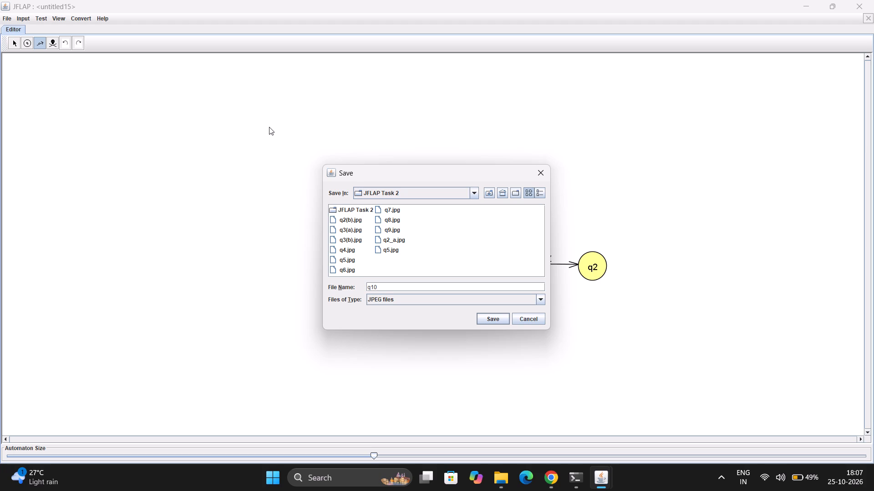
key("Return")
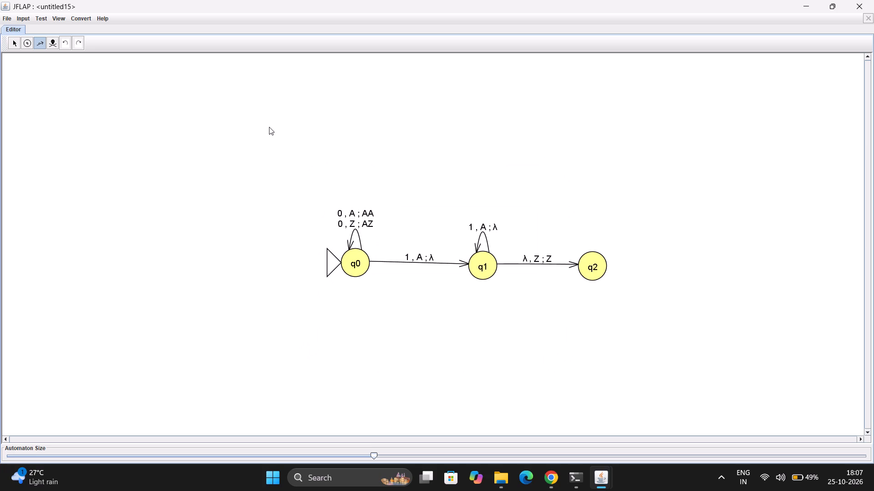
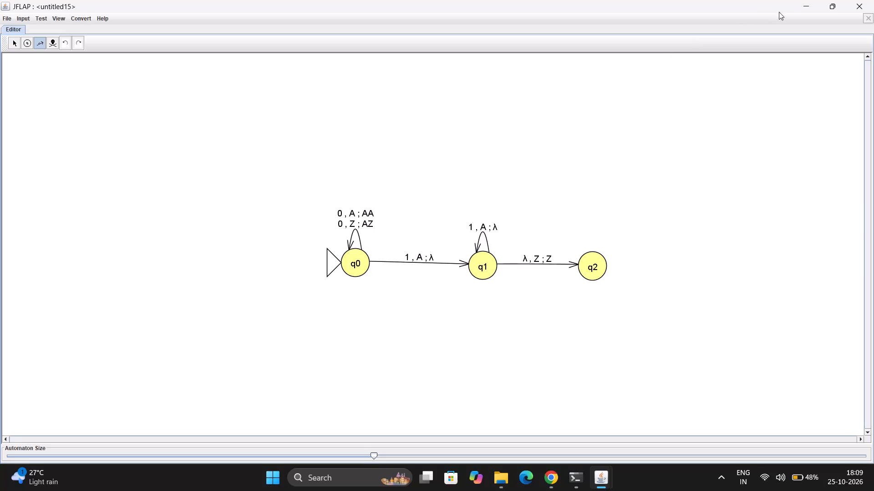
Minimize the open JFLAP windows and the browser to uncover the File Explorer window.
left_click(807, 1)
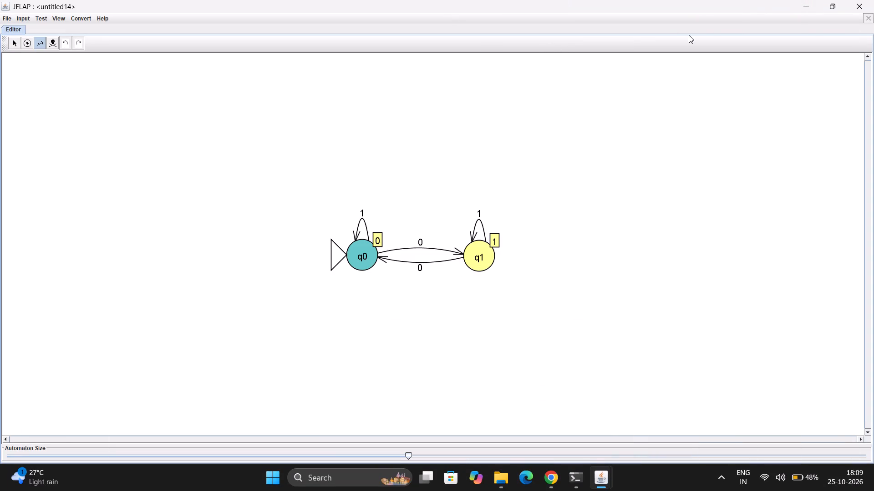
triple_click(814, 6)
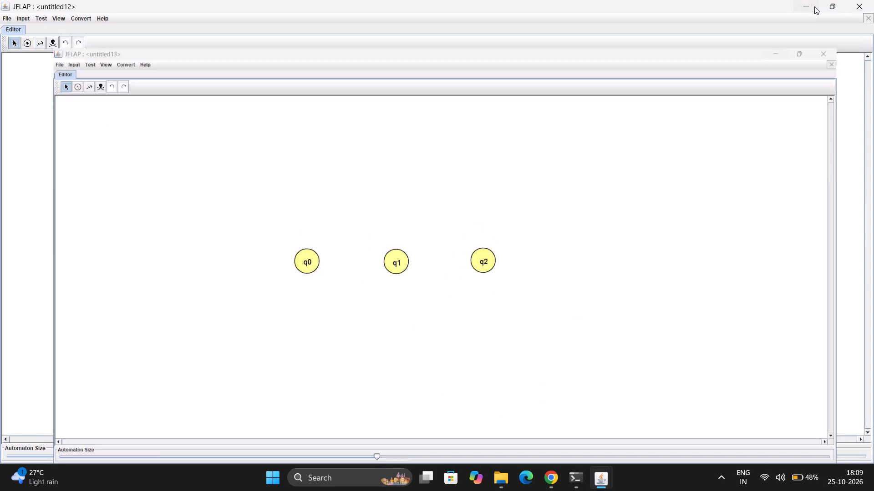
triple_click(814, 6)
triple_click(814, 6)
triple_click(814, 6)
triple_click(814, 6)
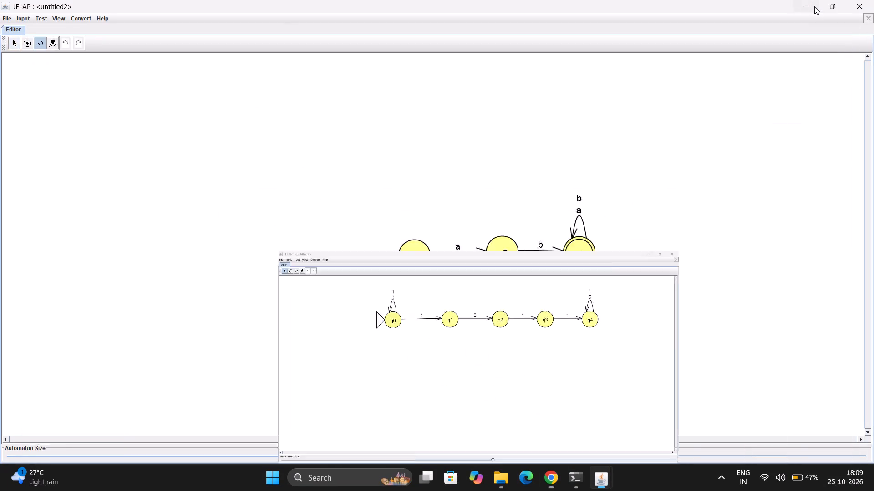
left_click(814, 6)
left_click(752, 10)
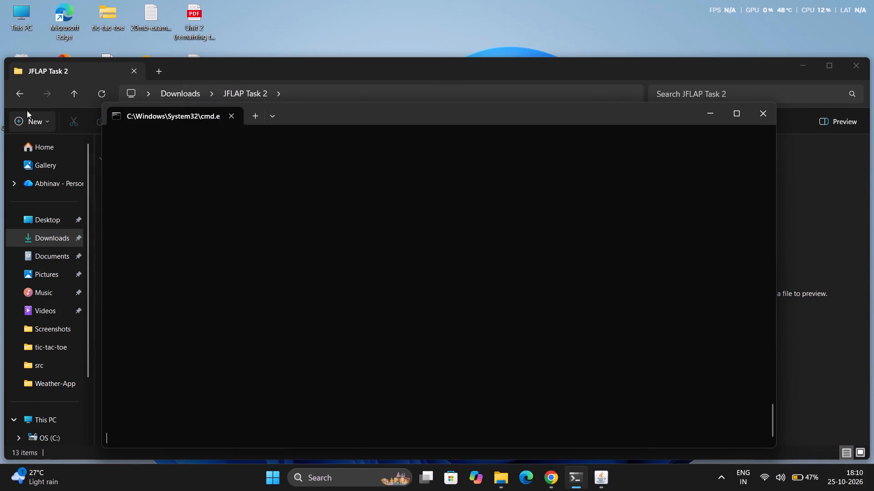
Switch to File Explorer and go to the Downloads folder.
left_click(20, 100)
left_click(20, 100)
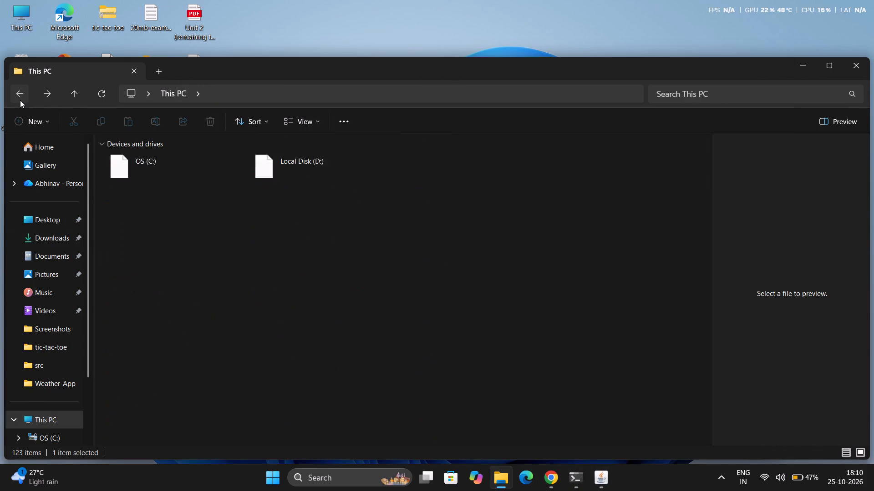
left_click(54, 233)
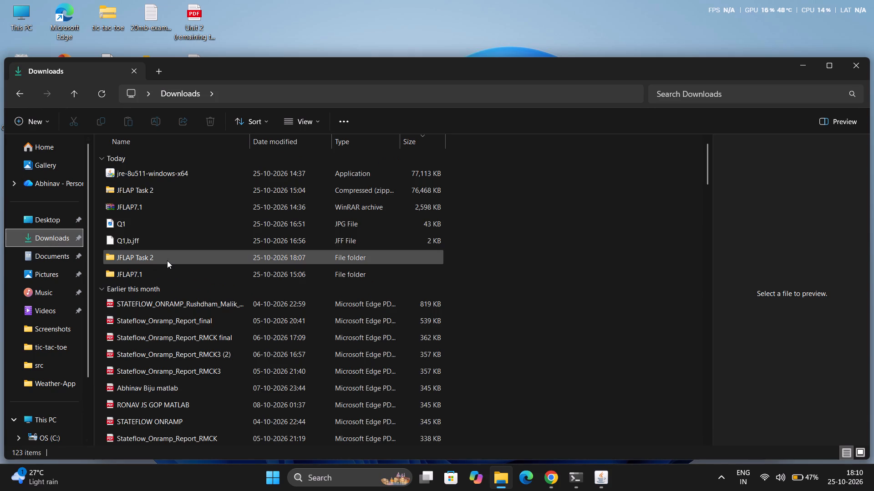
Look through Downloads, the JFLAP Task 2 archive and the JFLAP Task 2 folder for the exercise files.
left_click(167, 261)
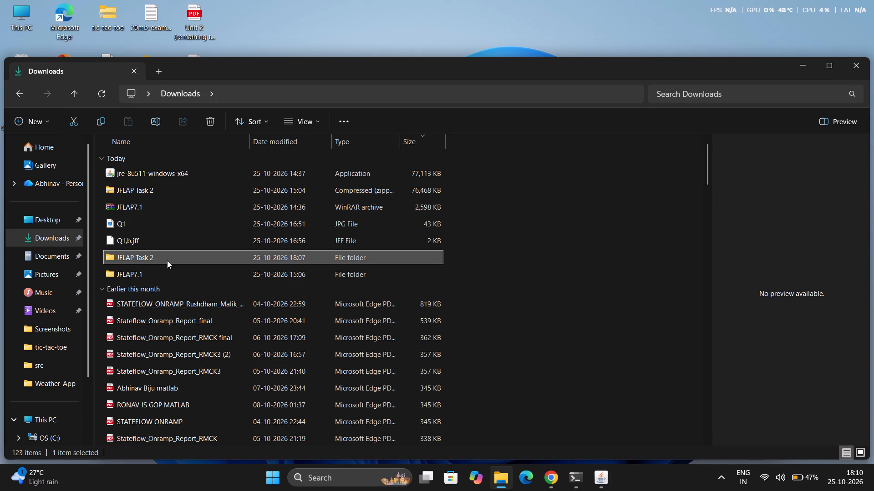
scroll(167, 261, "down", 7)
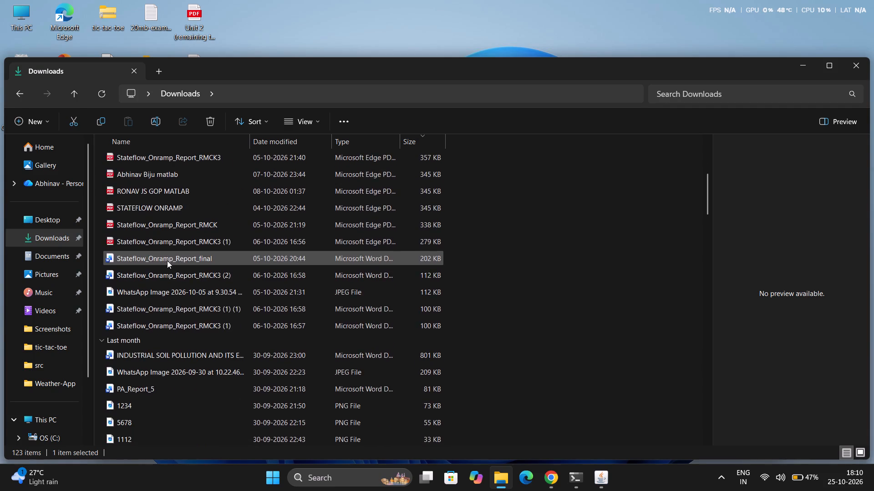
scroll(167, 261, "down", 2)
right_click(167, 261)
scroll(167, 261, "up", 6)
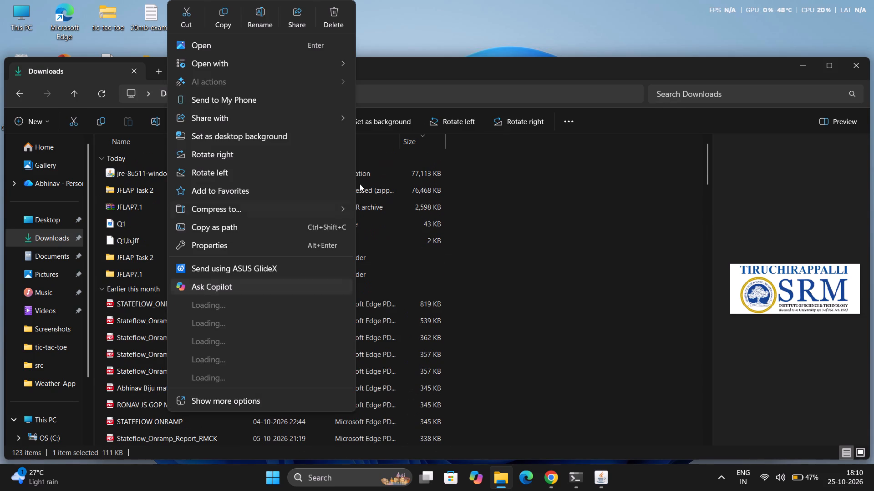
left_click(498, 225)
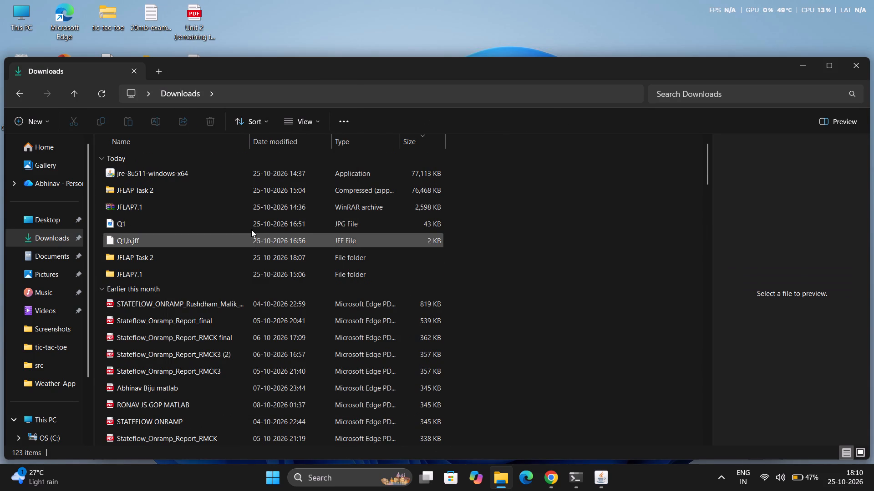
double_click(255, 189)
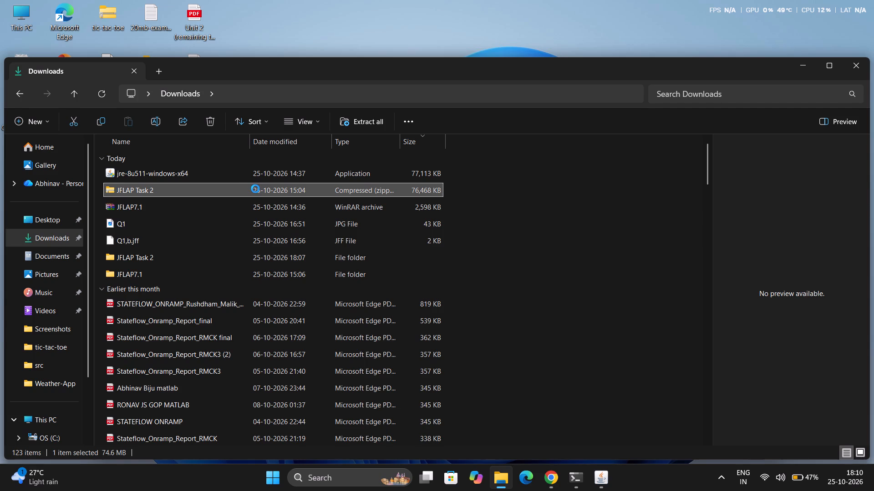
left_click(23, 90)
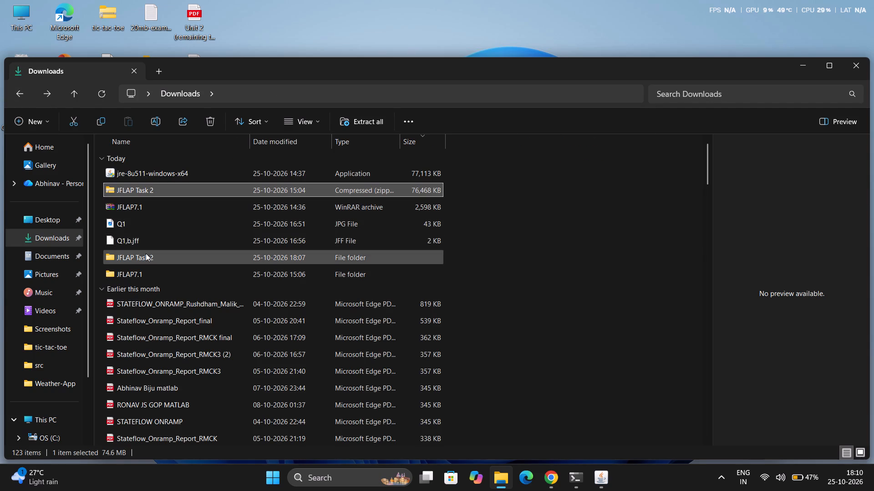
double_click(146, 253)
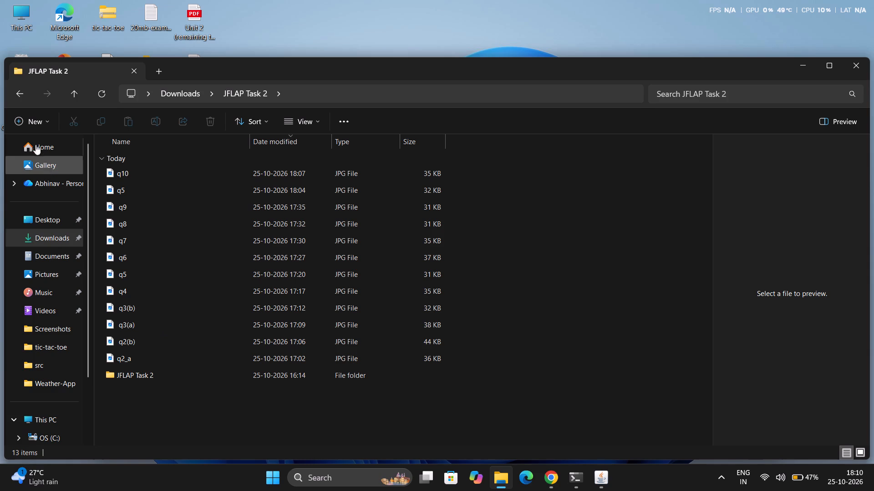
left_click(20, 85)
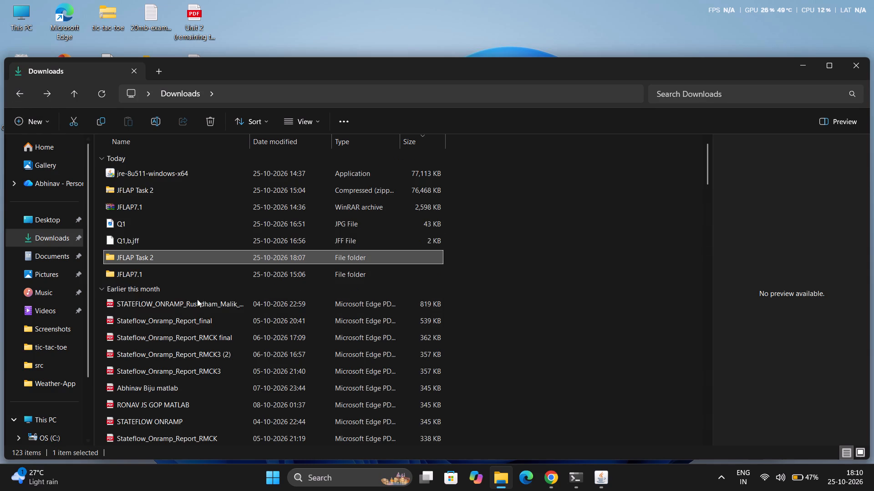
Move the Q1 image and the Q1,b.jff file from Downloads into the JFLAP Task 2 folder.
left_click(161, 228)
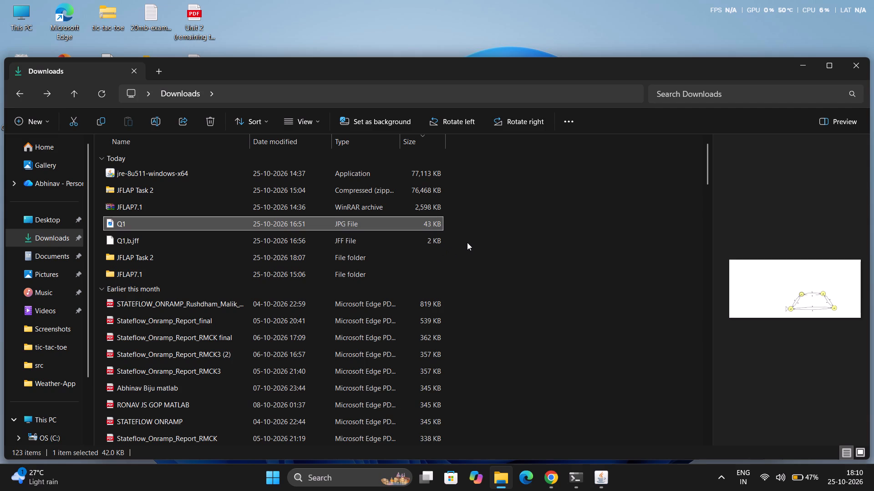
left_click_drag(467, 242, 420, 227)
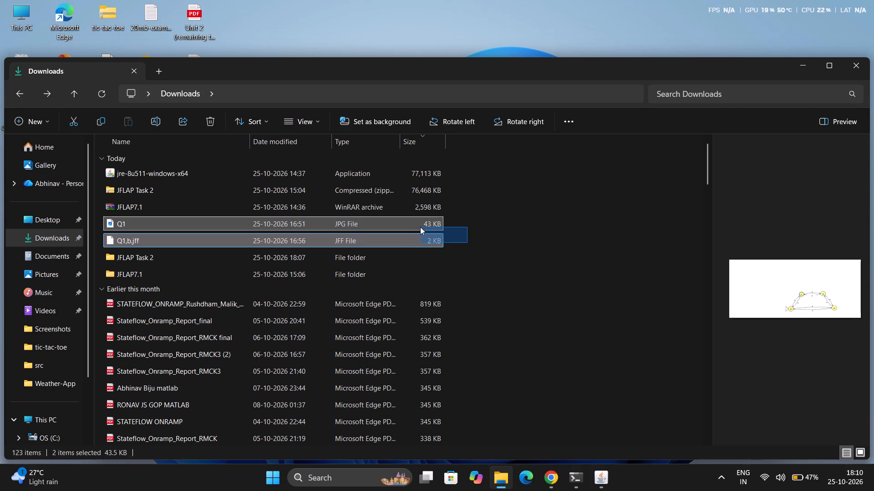
right_click(420, 227)
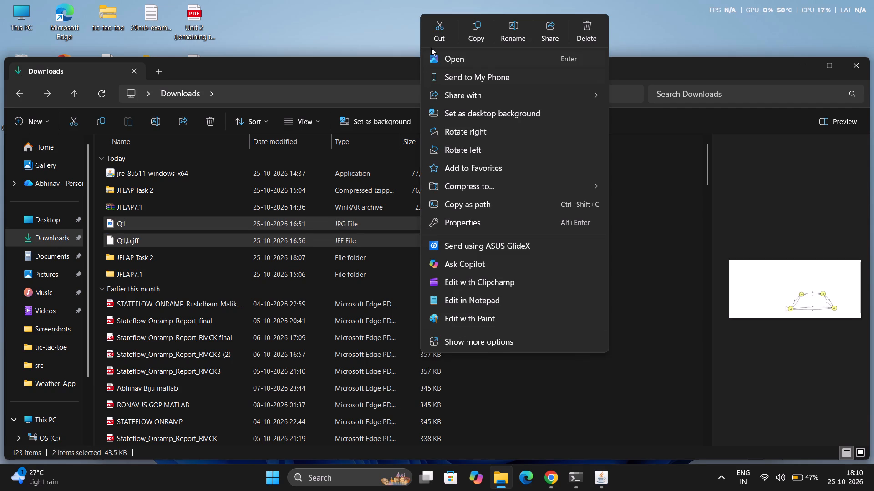
left_click(438, 34)
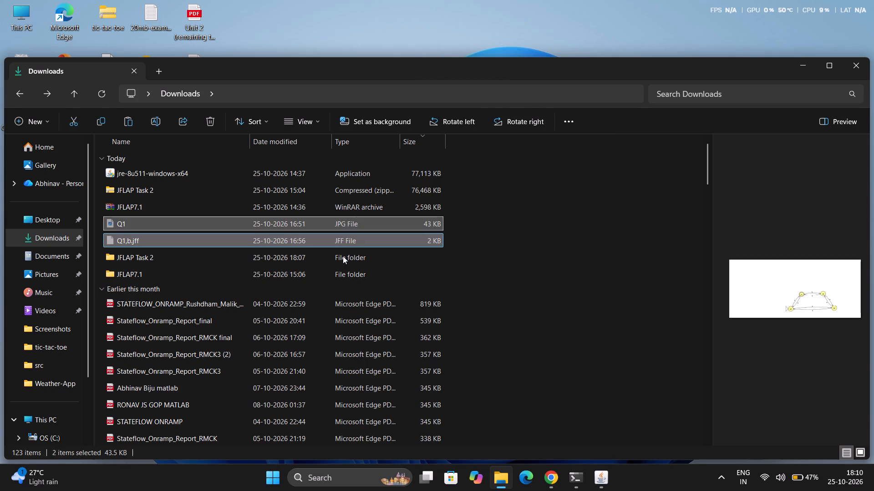
double_click(343, 256)
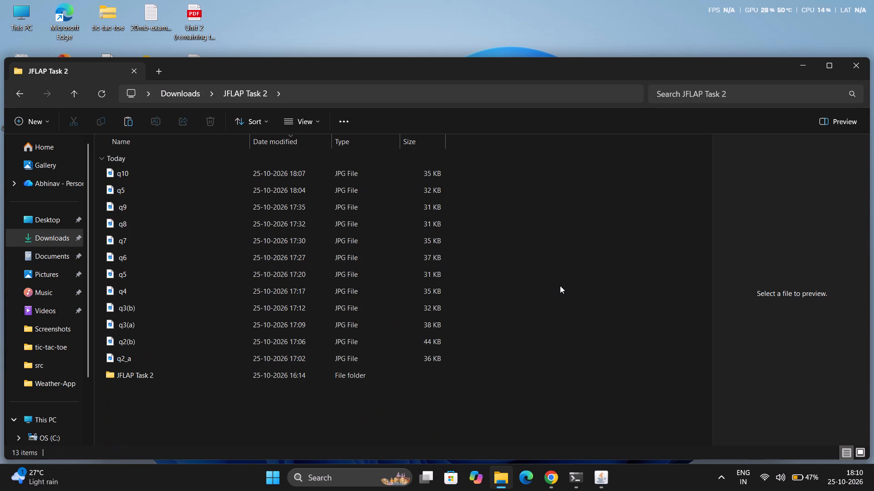
right_click(560, 286)
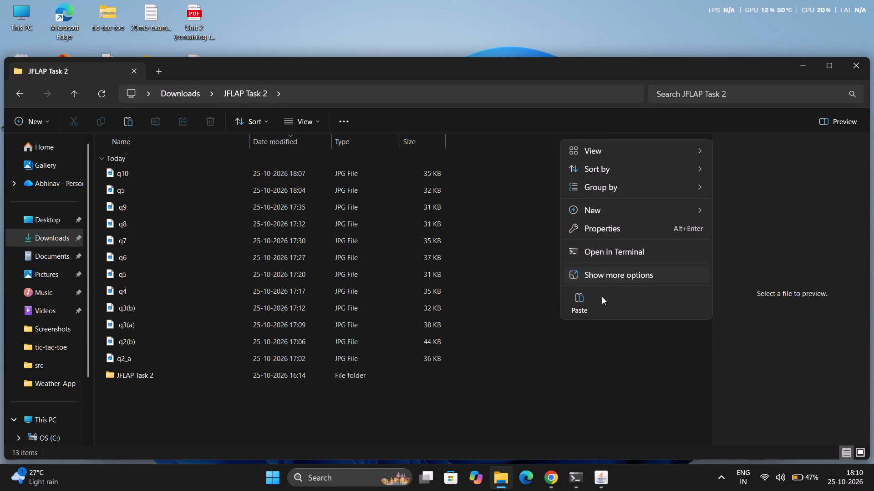
left_click(589, 301)
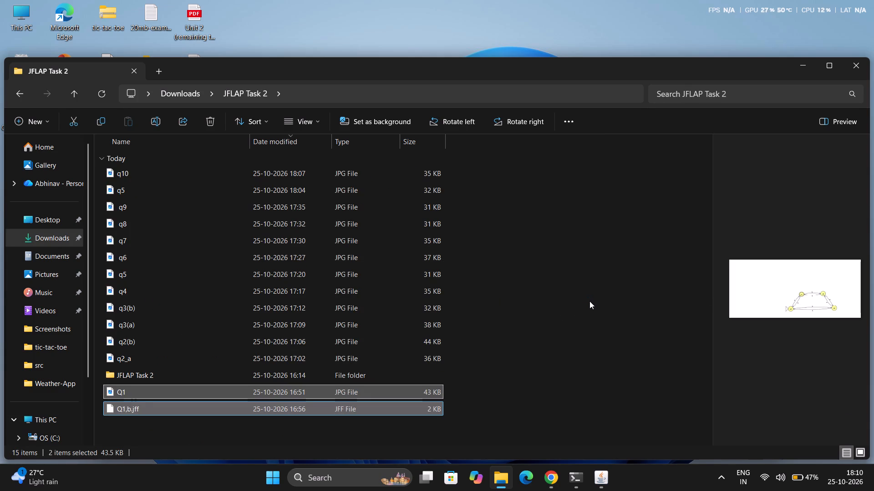
left_click(589, 301)
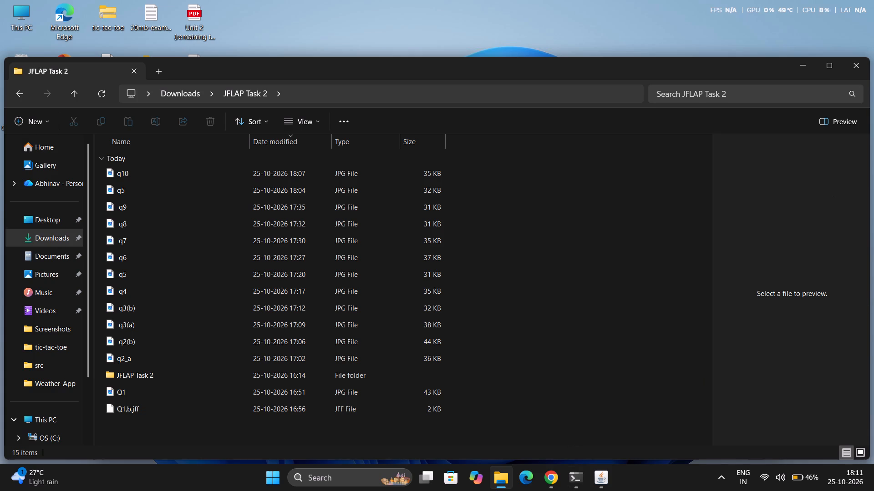
Minimize the File Explorer and command-line windows to uncover the desktop.
left_click(800, 67)
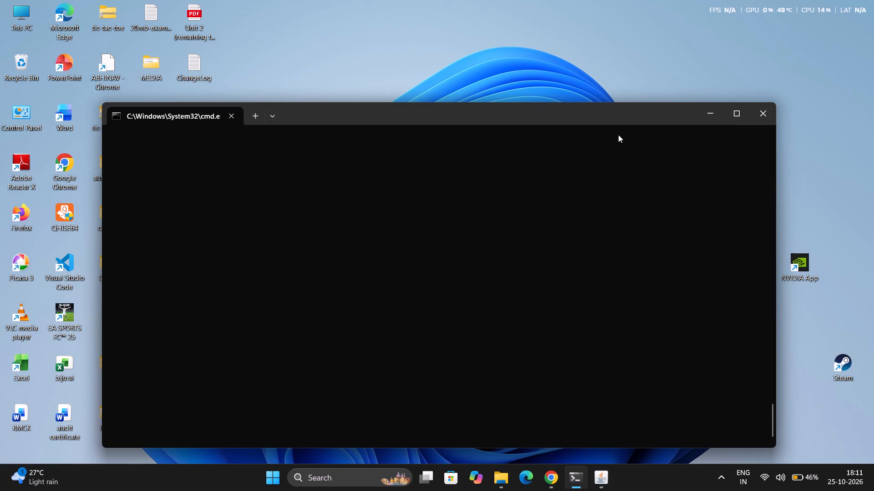
left_click(714, 116)
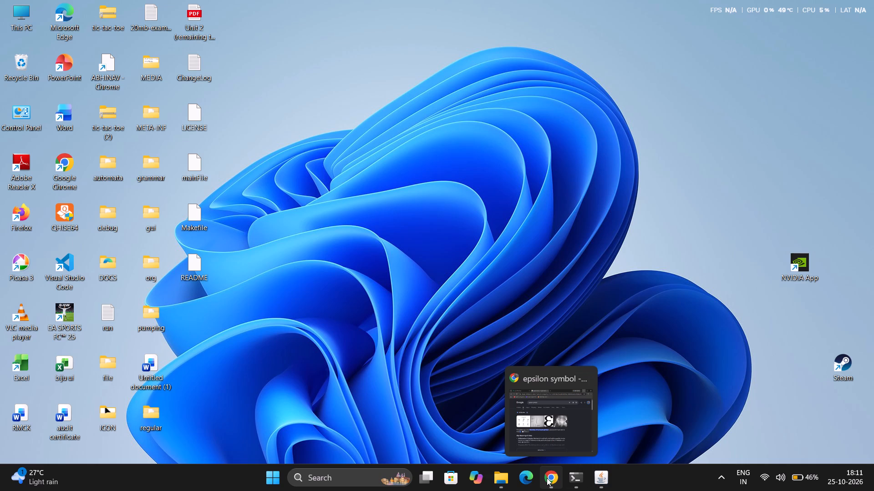